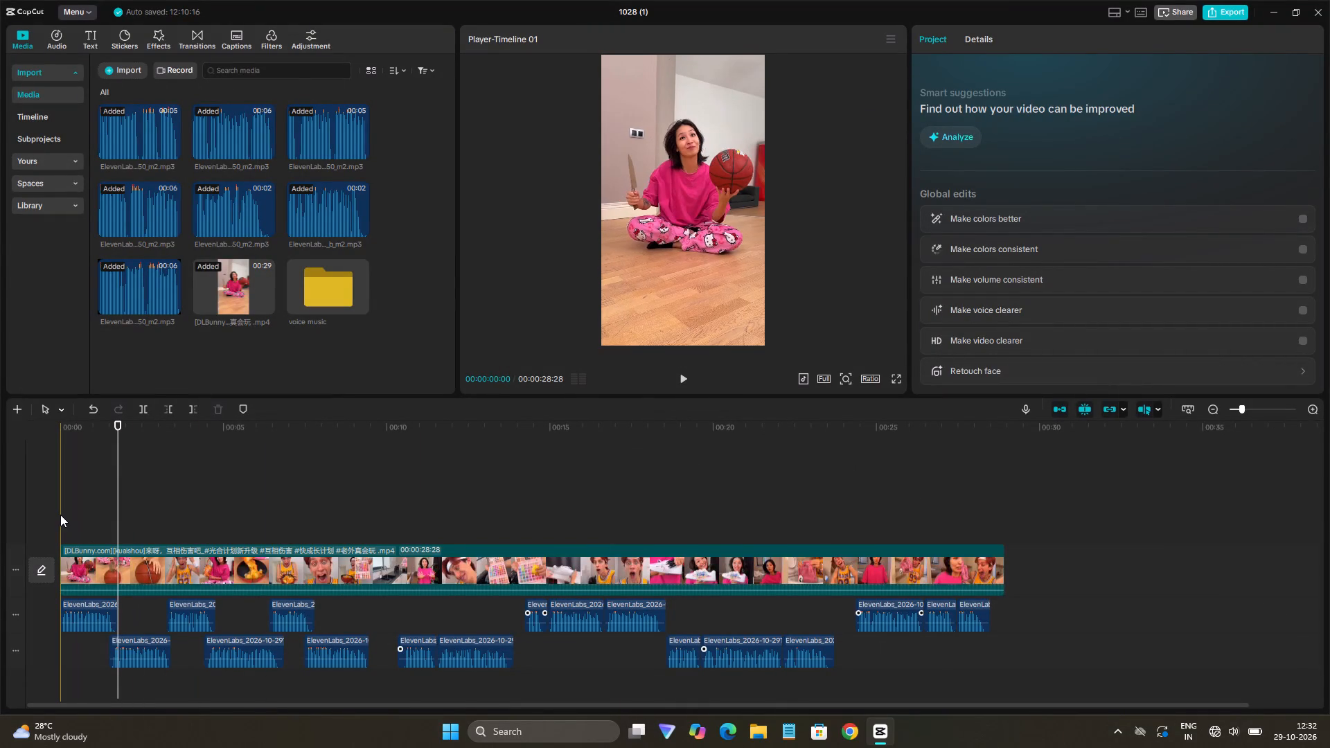
Move the short voice clip starting near 10 s on the lower audio track to the upper track at about 9 s and preview it.
key("space")
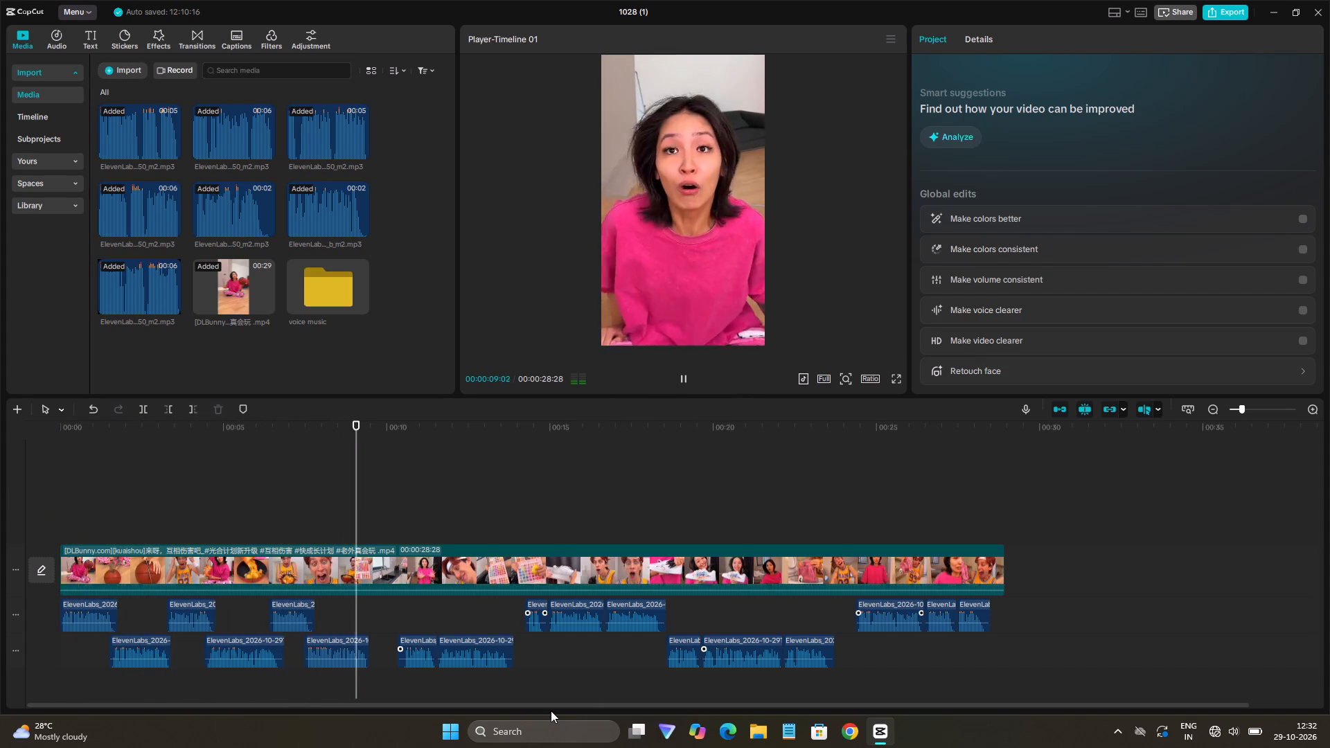
key("space")
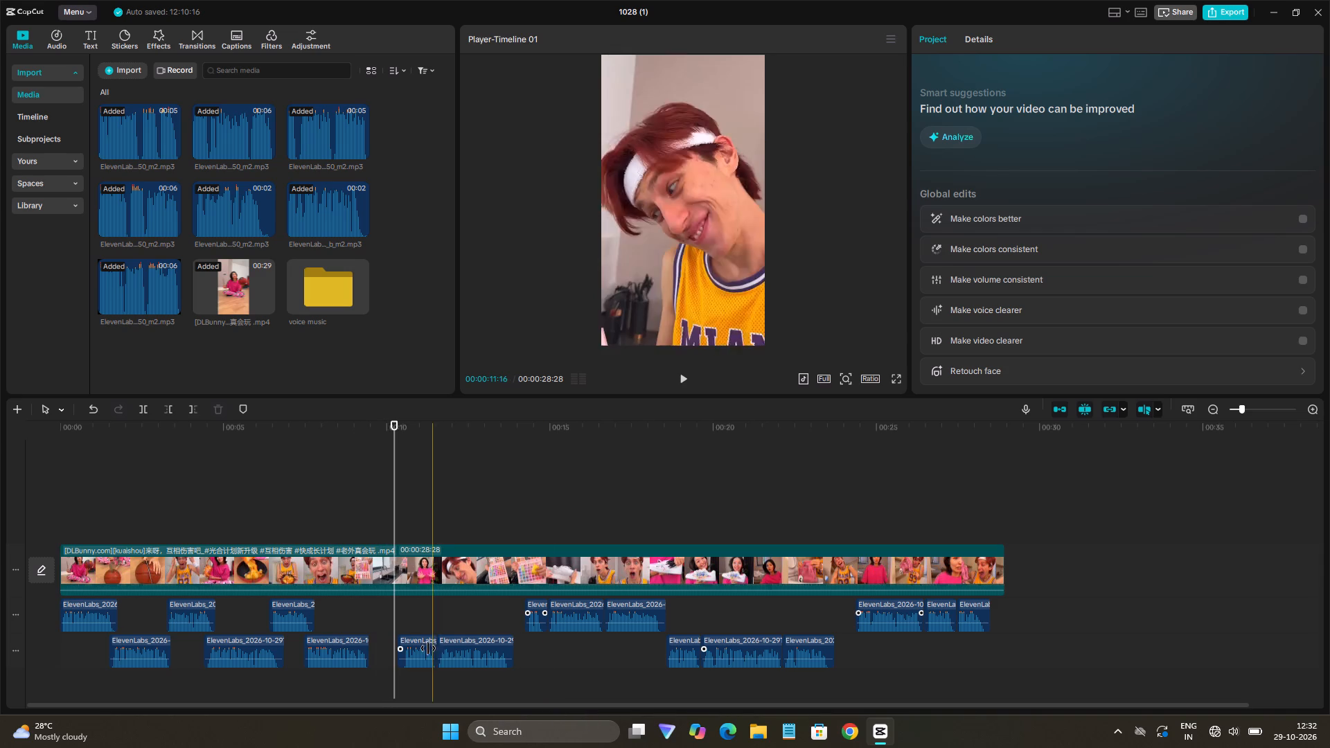
left_click_drag(422, 648, 386, 619)
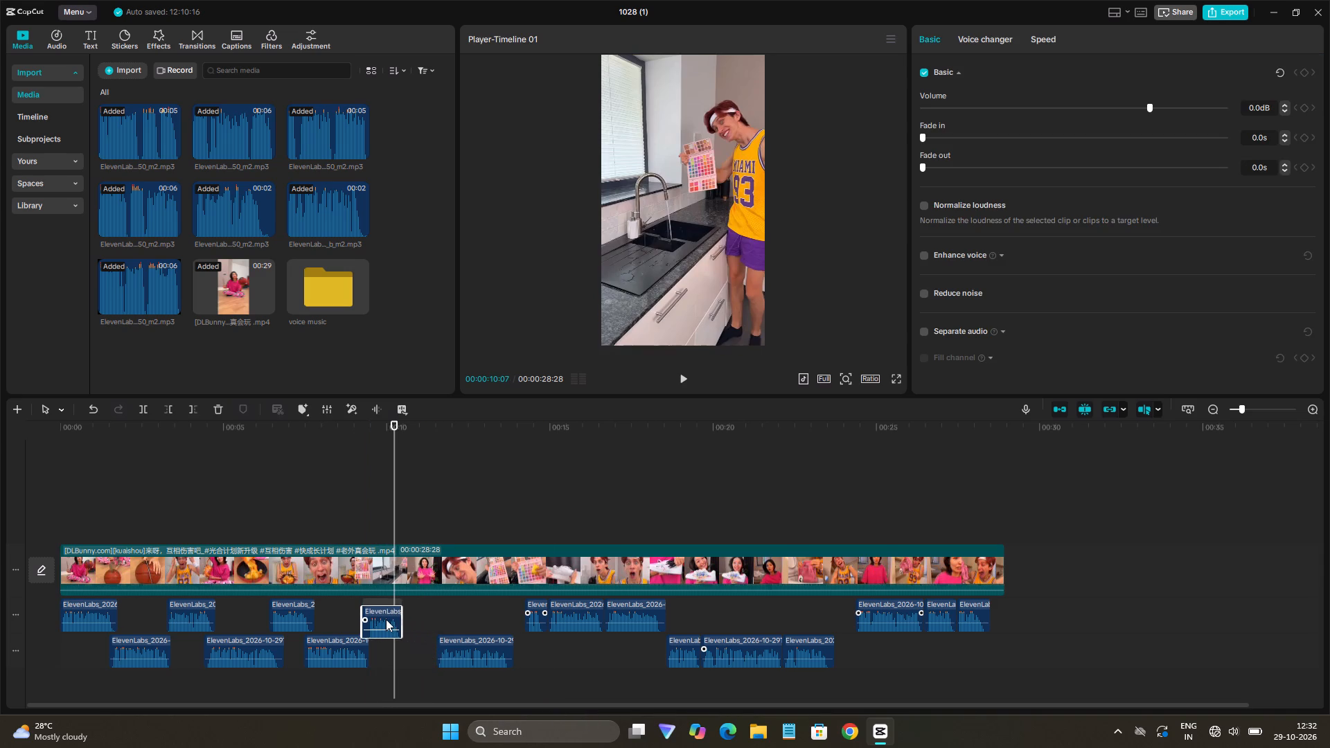
left_click_drag(386, 619, 385, 619)
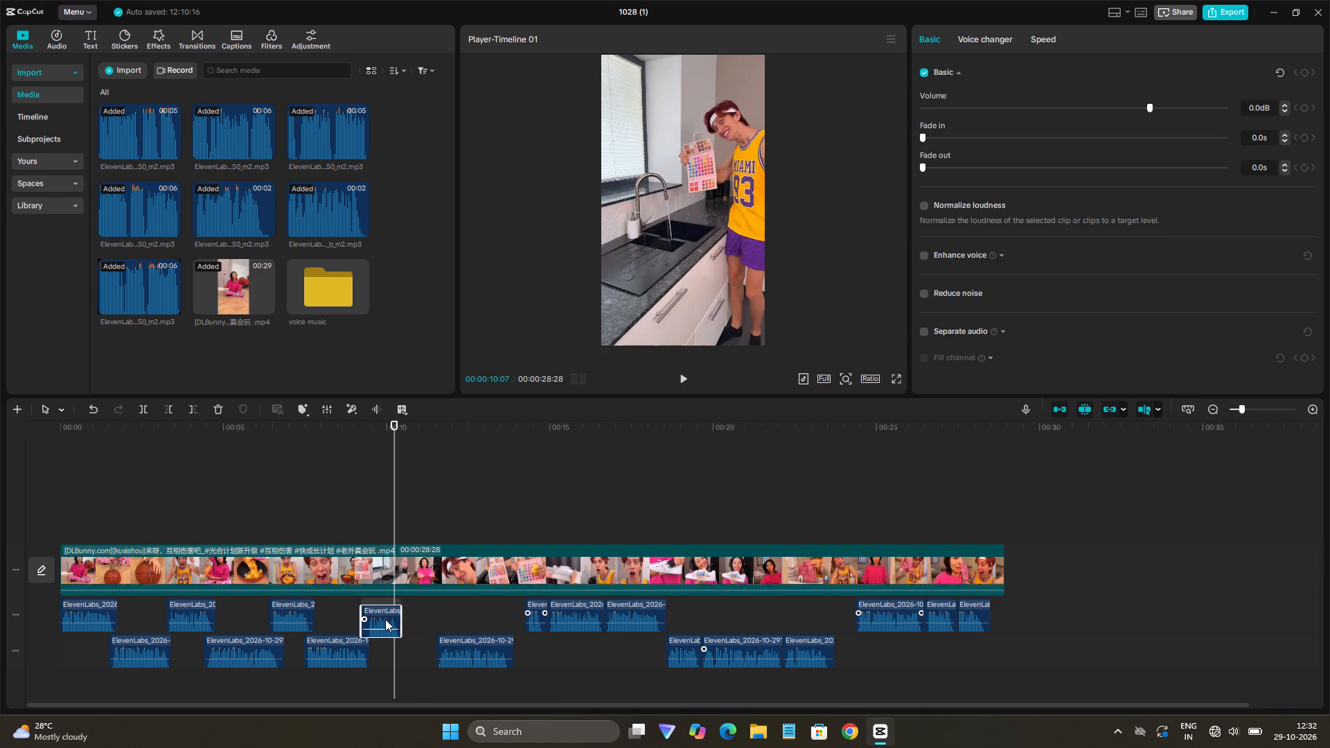
left_click_drag(385, 619, 385, 618)
key("space")
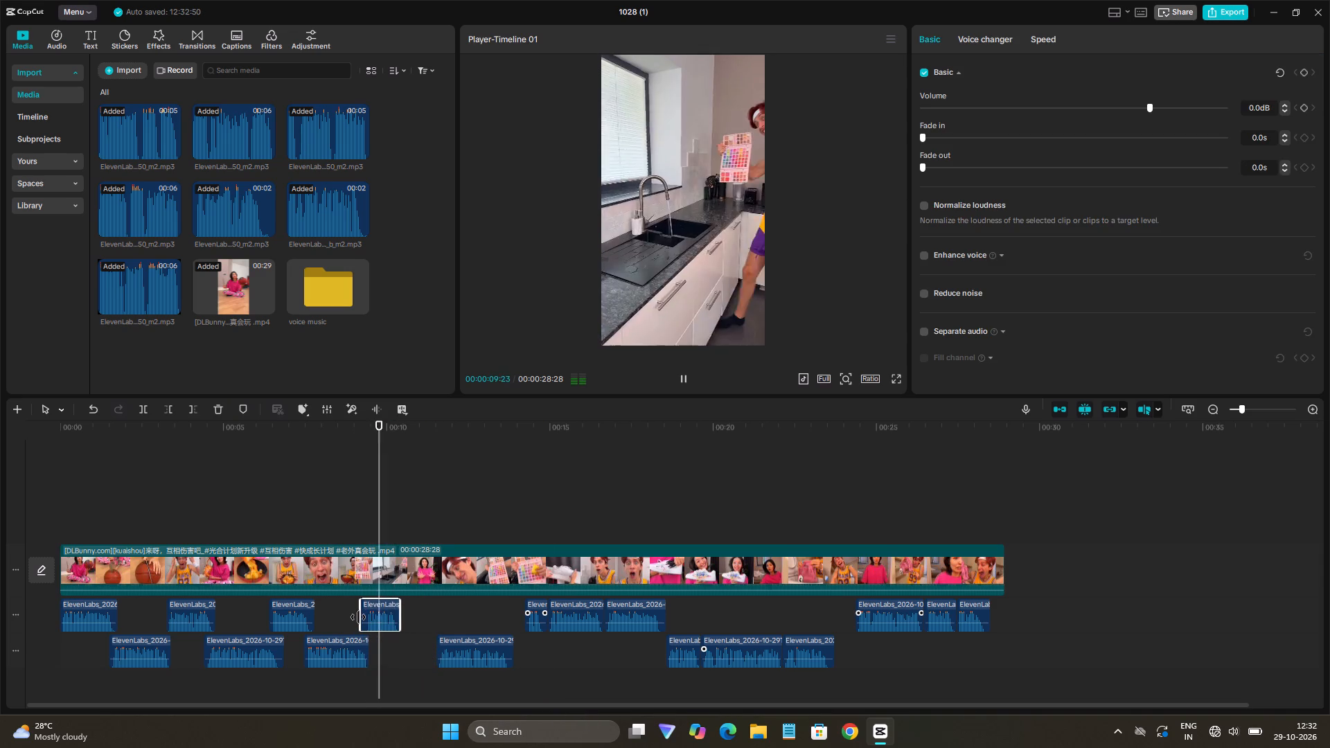
key("space")
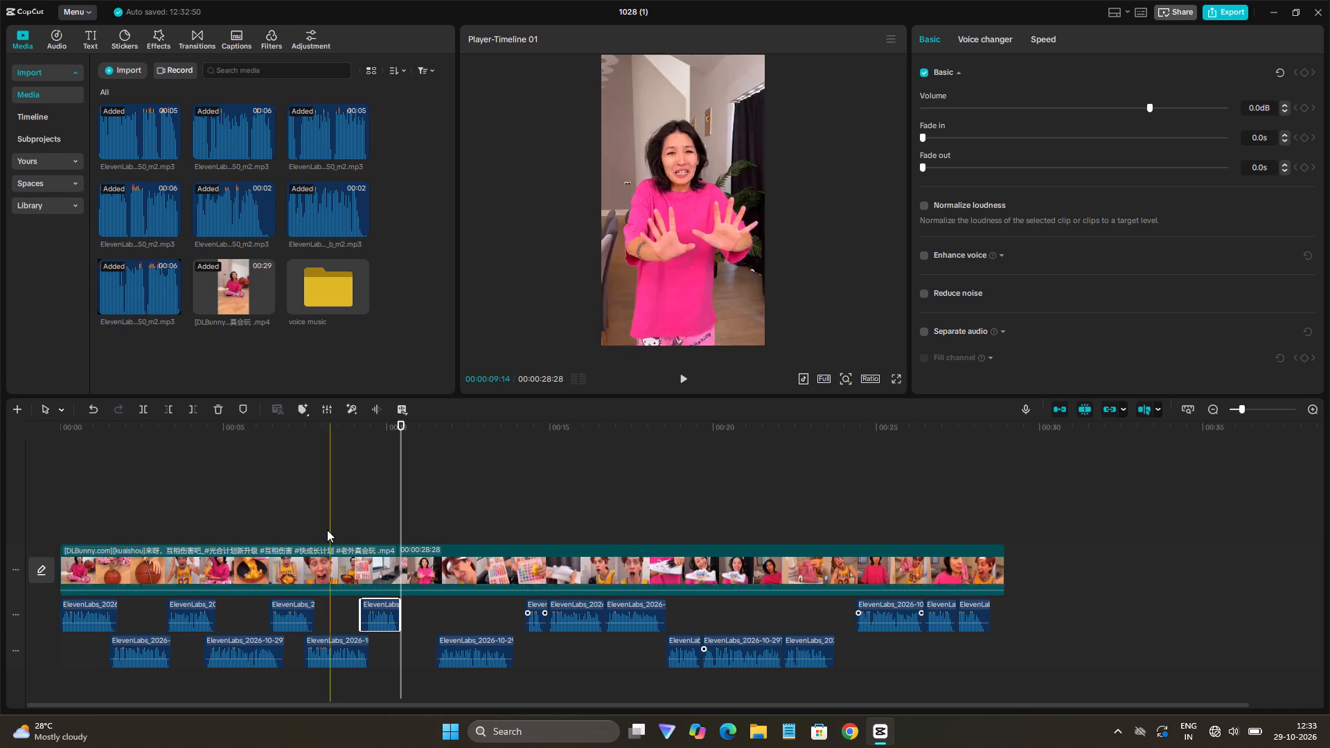
Shift the lower-track voice clip starting near 11.5 s earlier to about 10 s and preview its timing.
key("space")
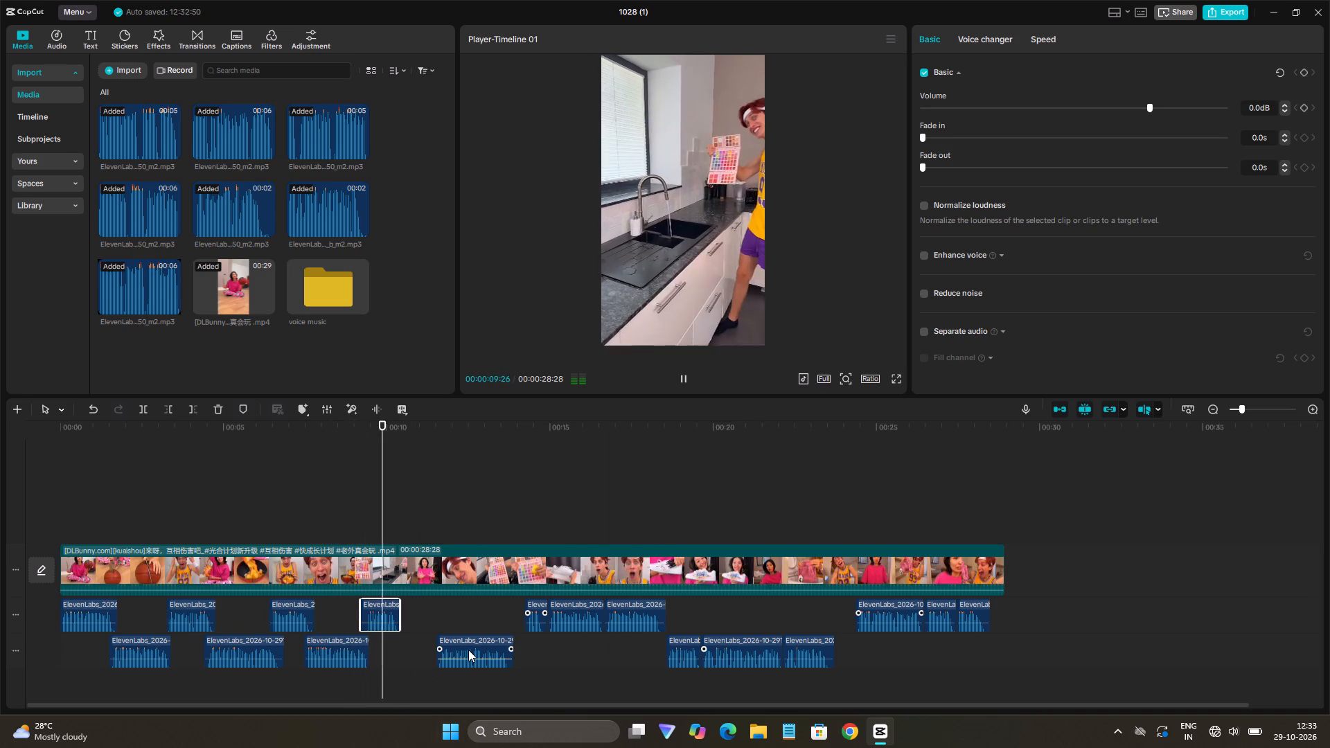
key("space")
left_click_drag(468, 650, 428, 652)
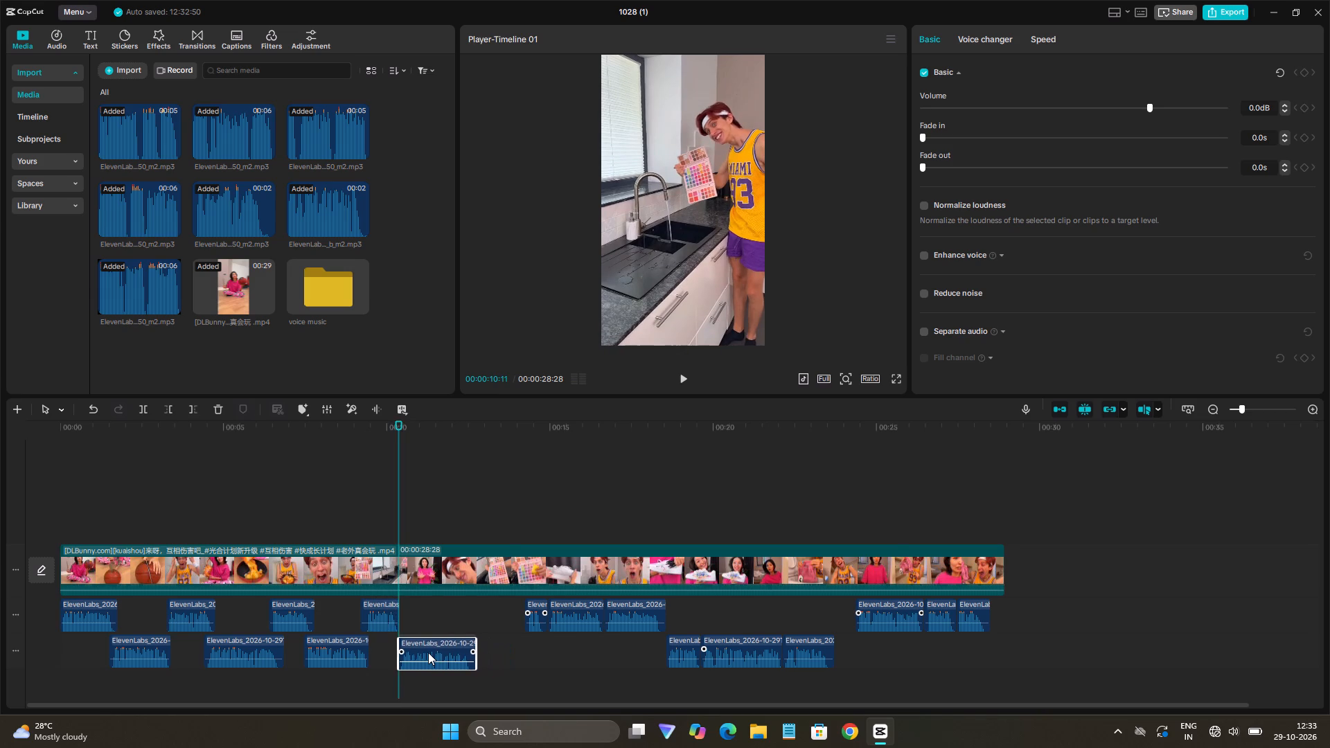
left_click_drag(428, 652, 426, 651)
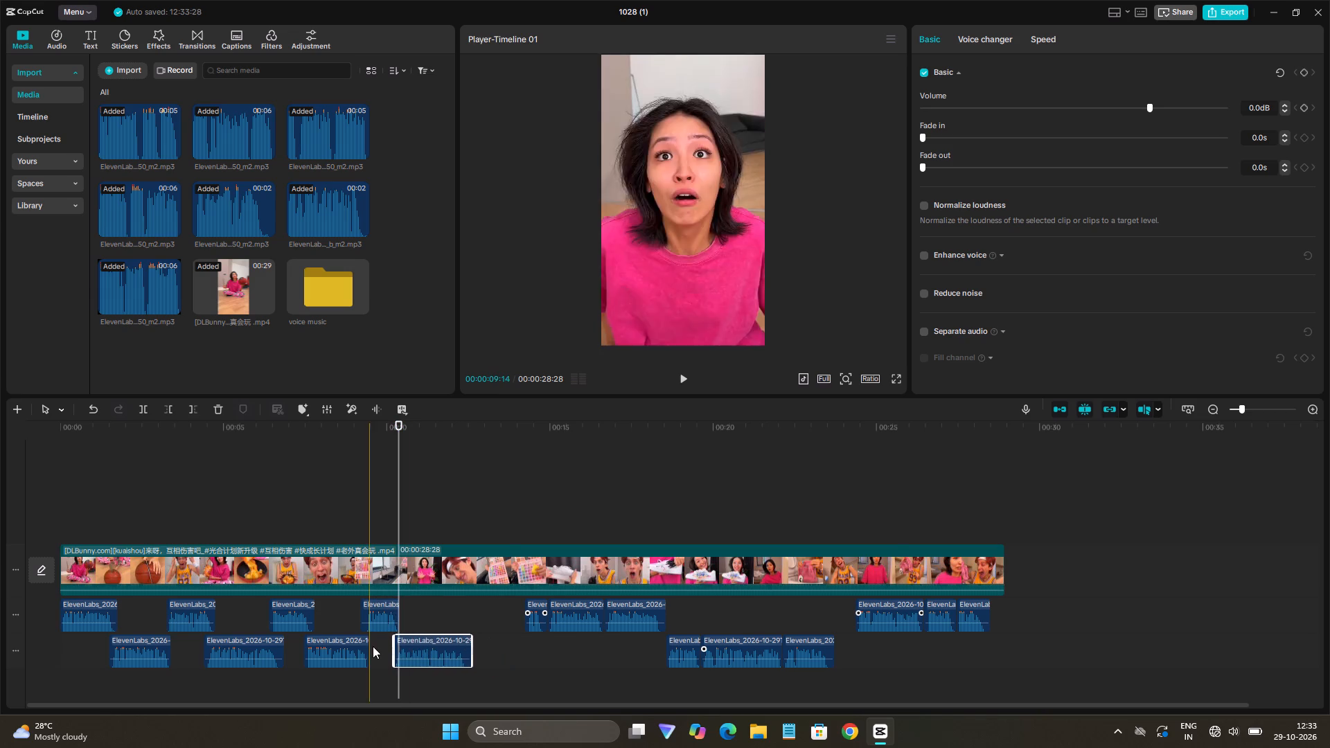
key("space")
key("space")
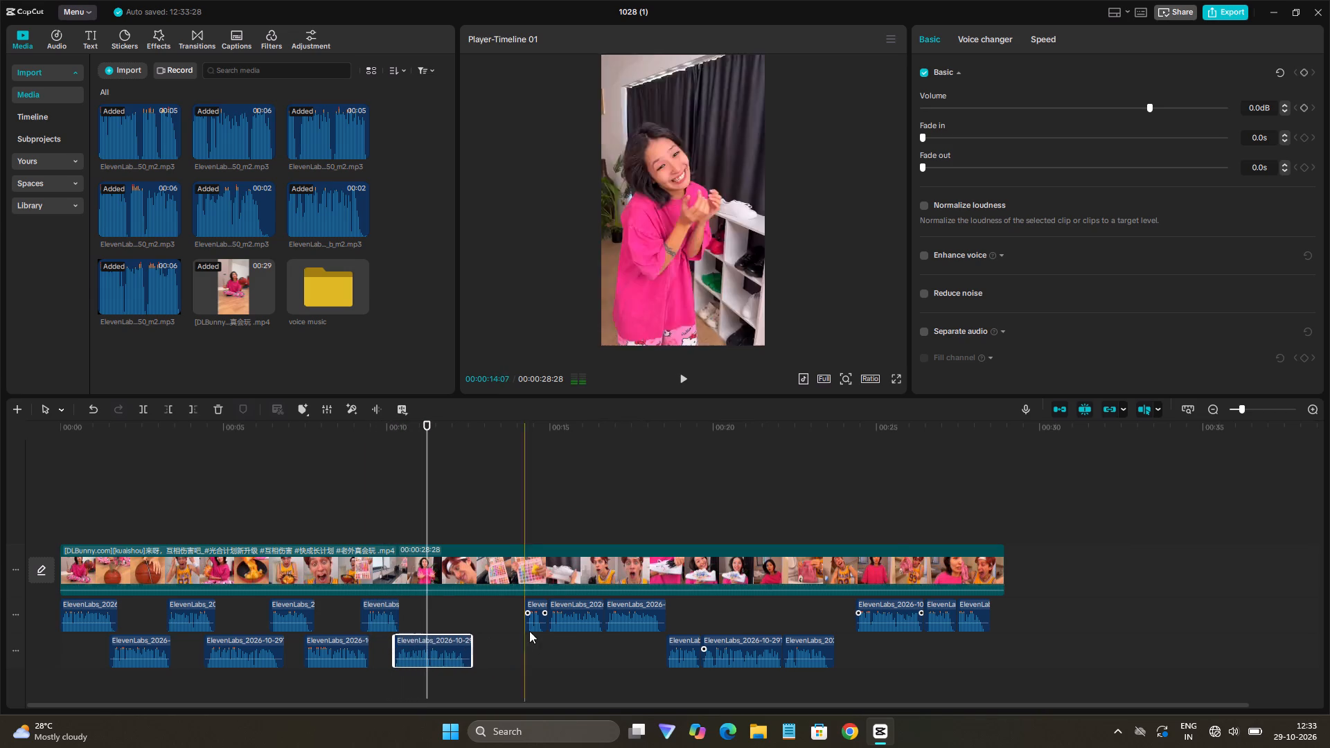
Shift the very short upper-track voice clip near 14 s earlier to about 12.3 s and preview it.
left_click(535, 623)
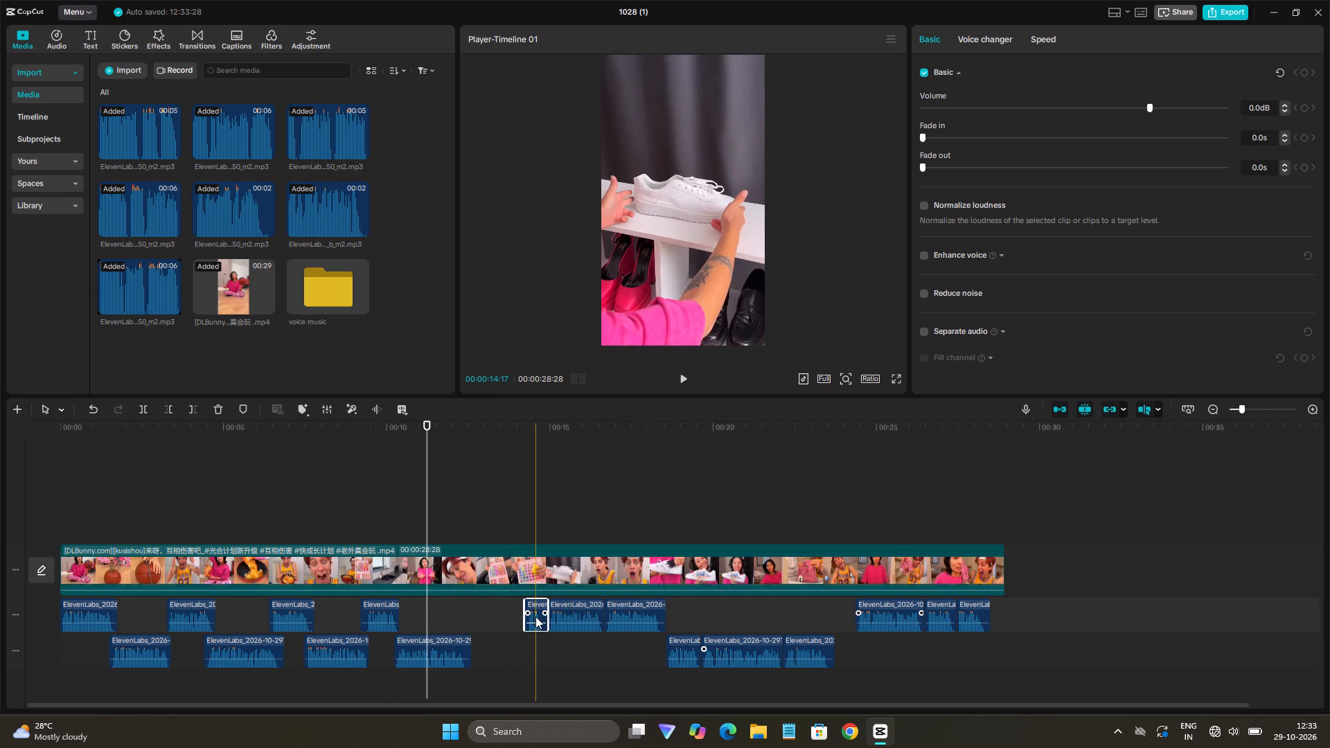
left_click_drag(535, 616, 472, 616)
key("space")
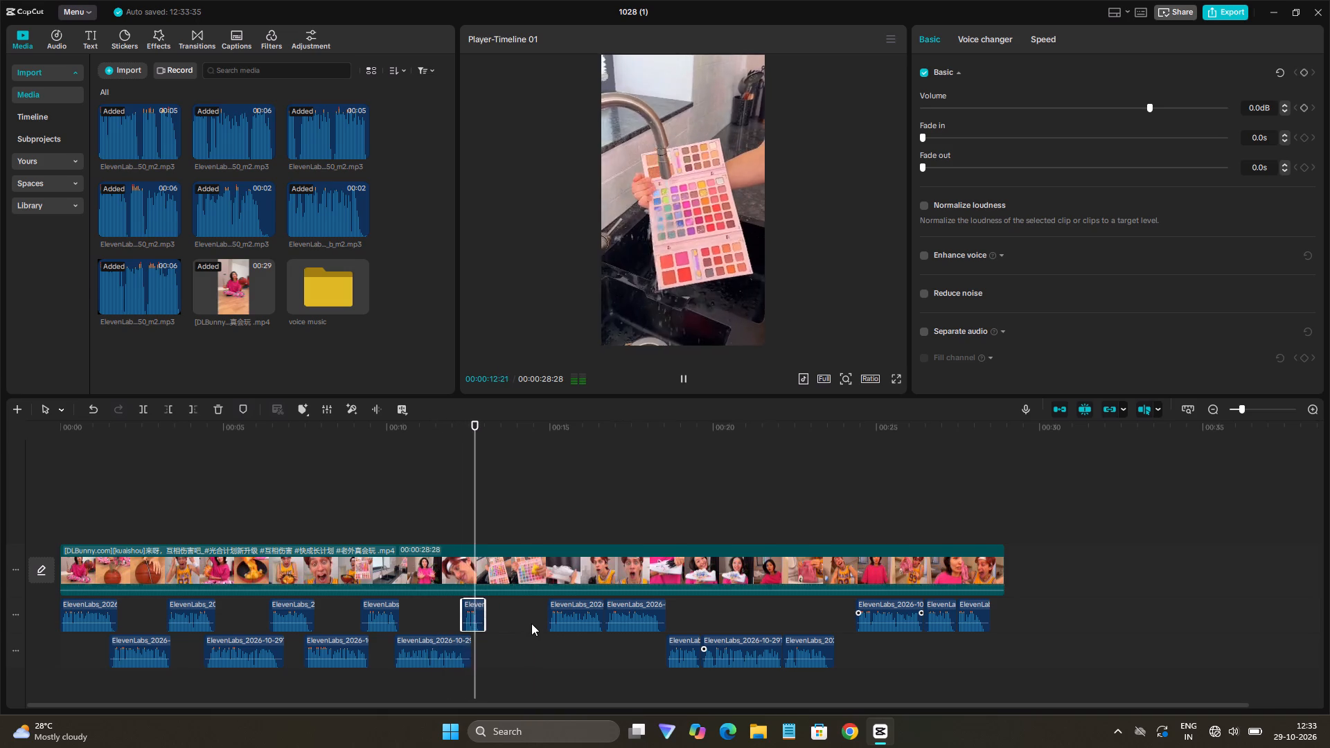
key("space")
Move the upper-track voice clip starting near 15 s to the lower audio track at about 12.8 s and preview it.
left_click_drag(565, 616, 495, 644)
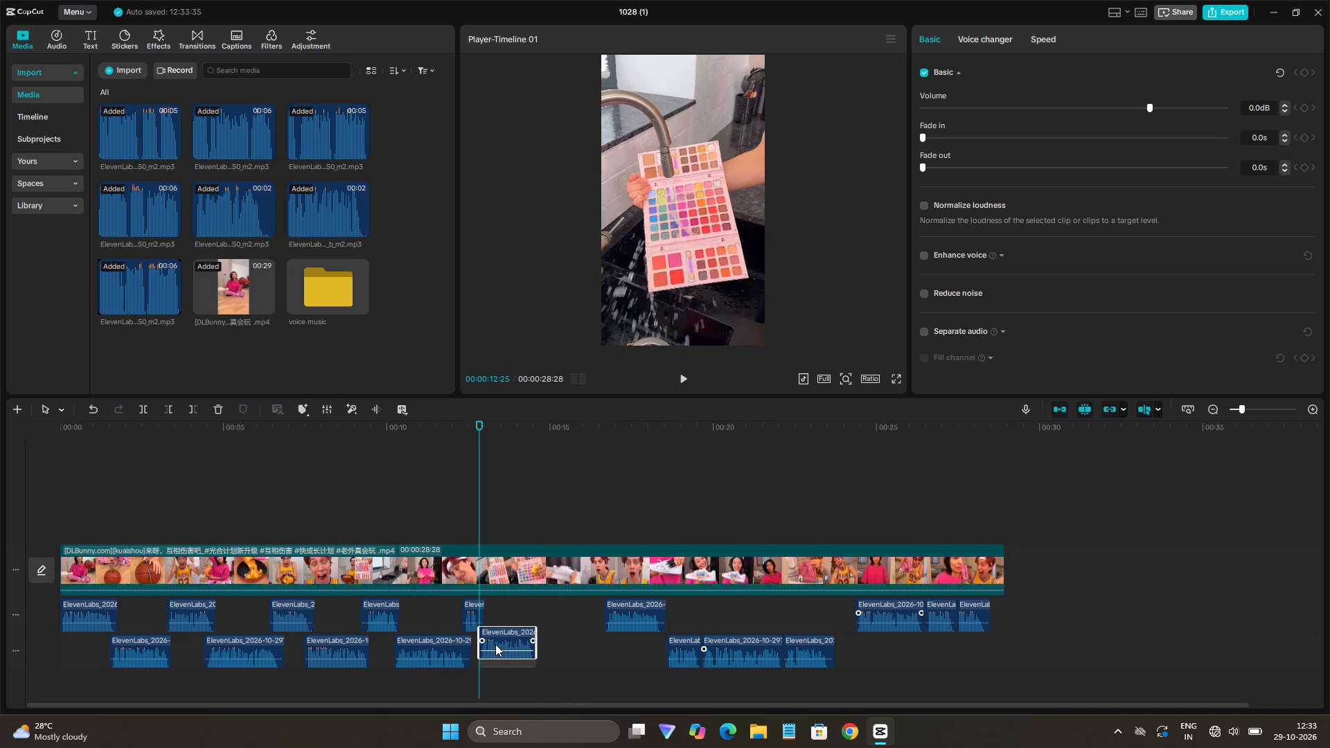
left_click_drag(495, 644, 494, 652)
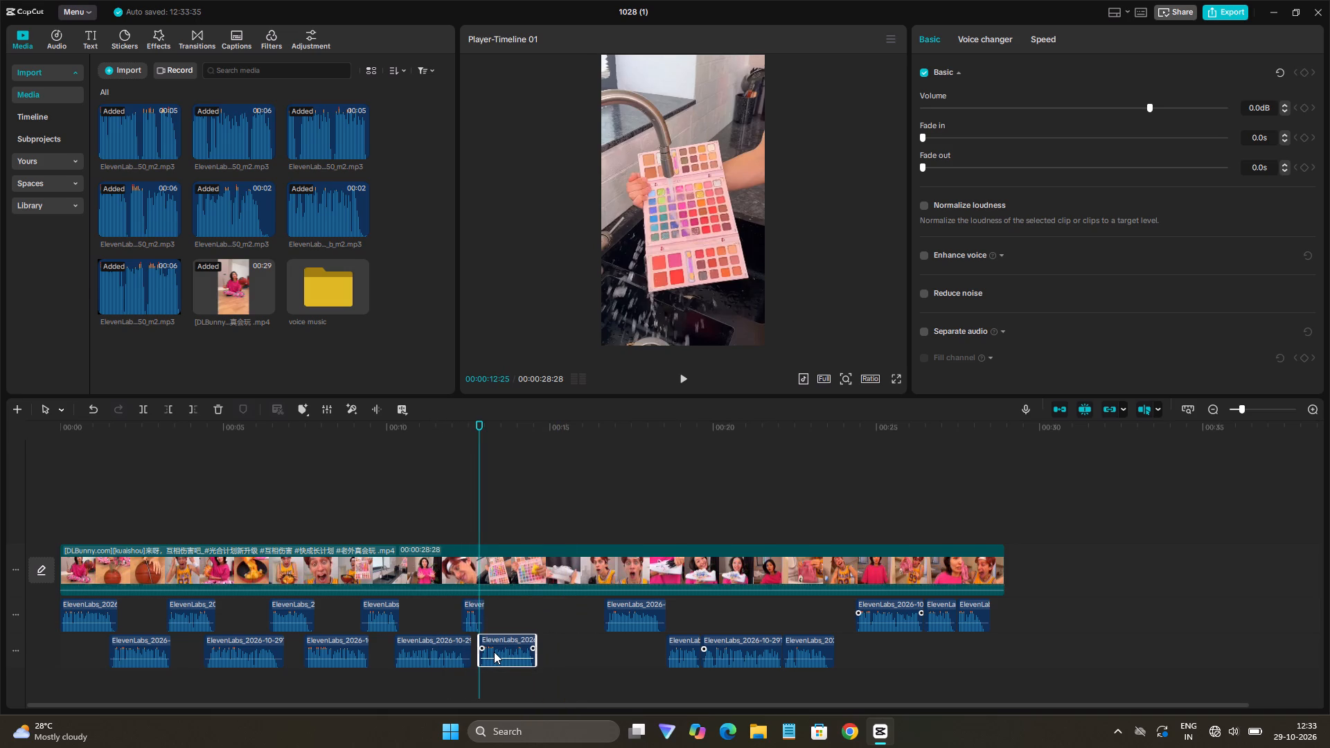
left_click_drag(494, 652, 493, 653)
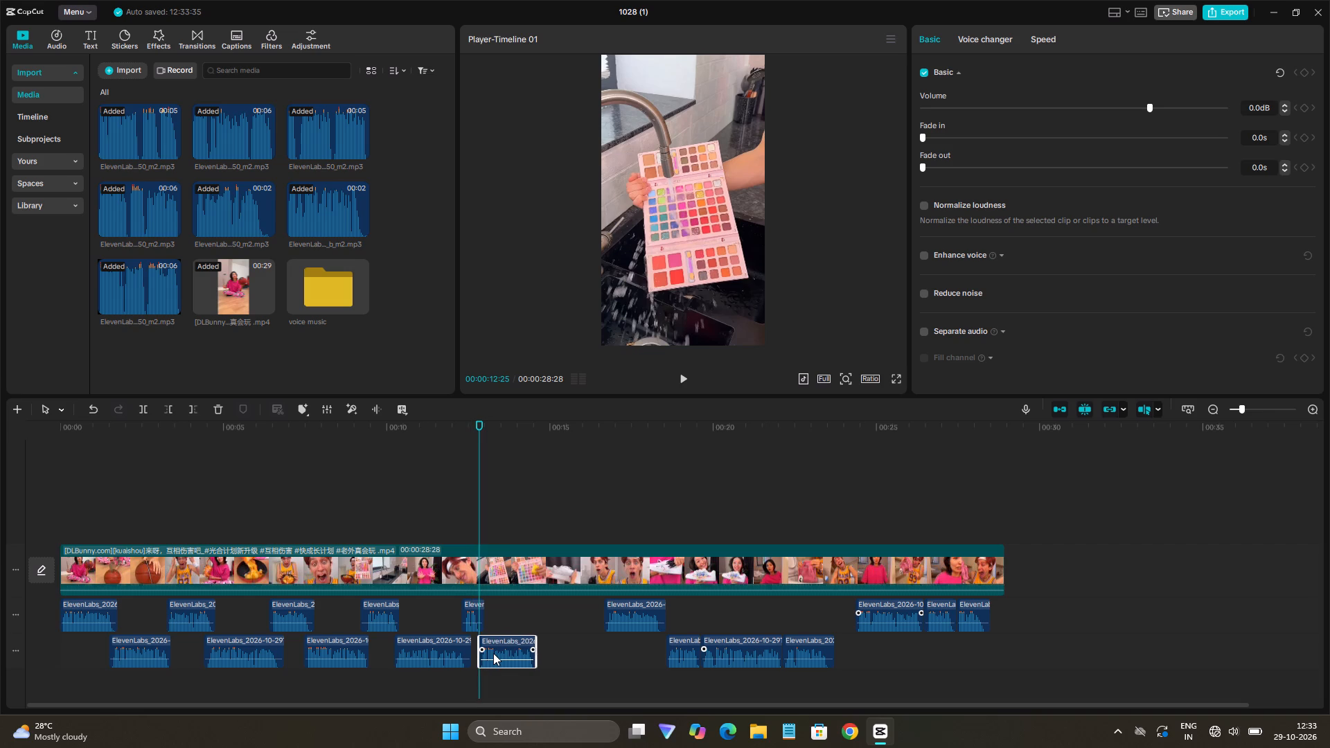
left_click_drag(493, 653, 494, 653)
key("space")
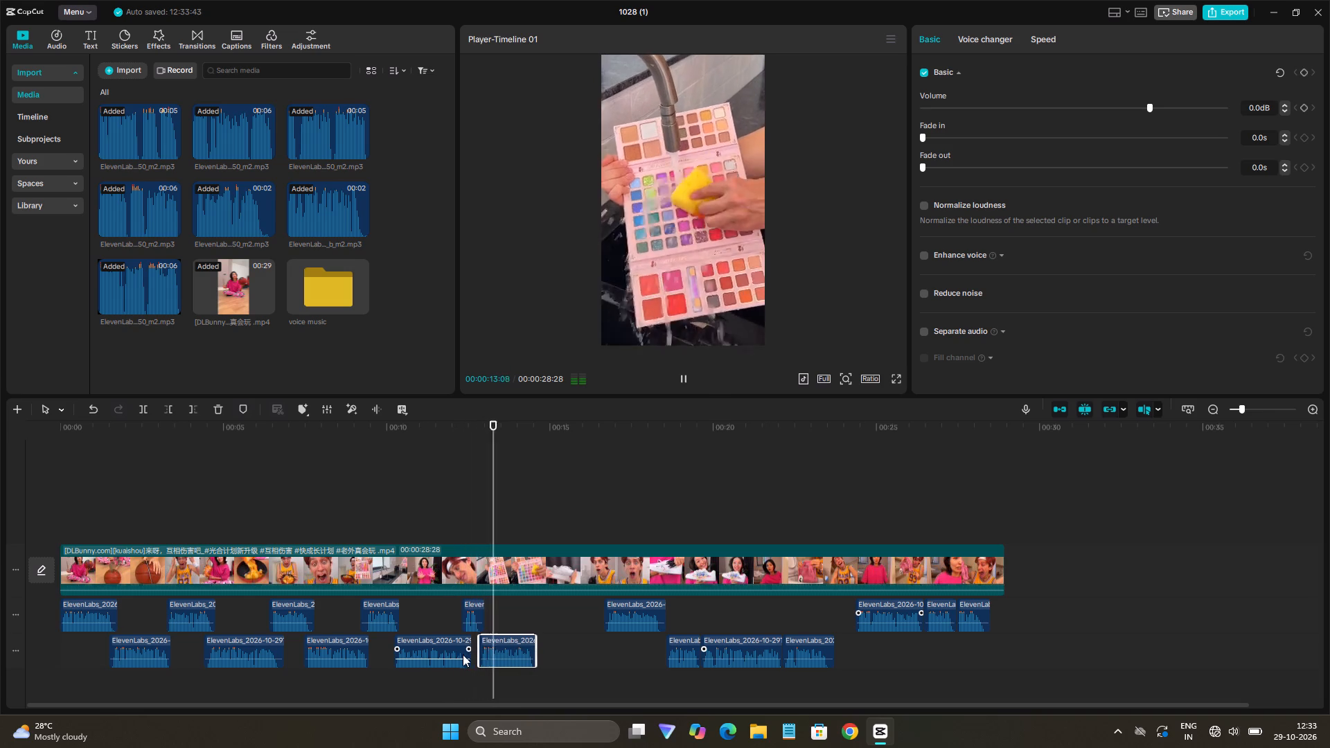
key("space")
Shift the upper-track voice clip starting near 16.7 s earlier to about 14.4 s and preview it.
left_click_drag(629, 614, 589, 615)
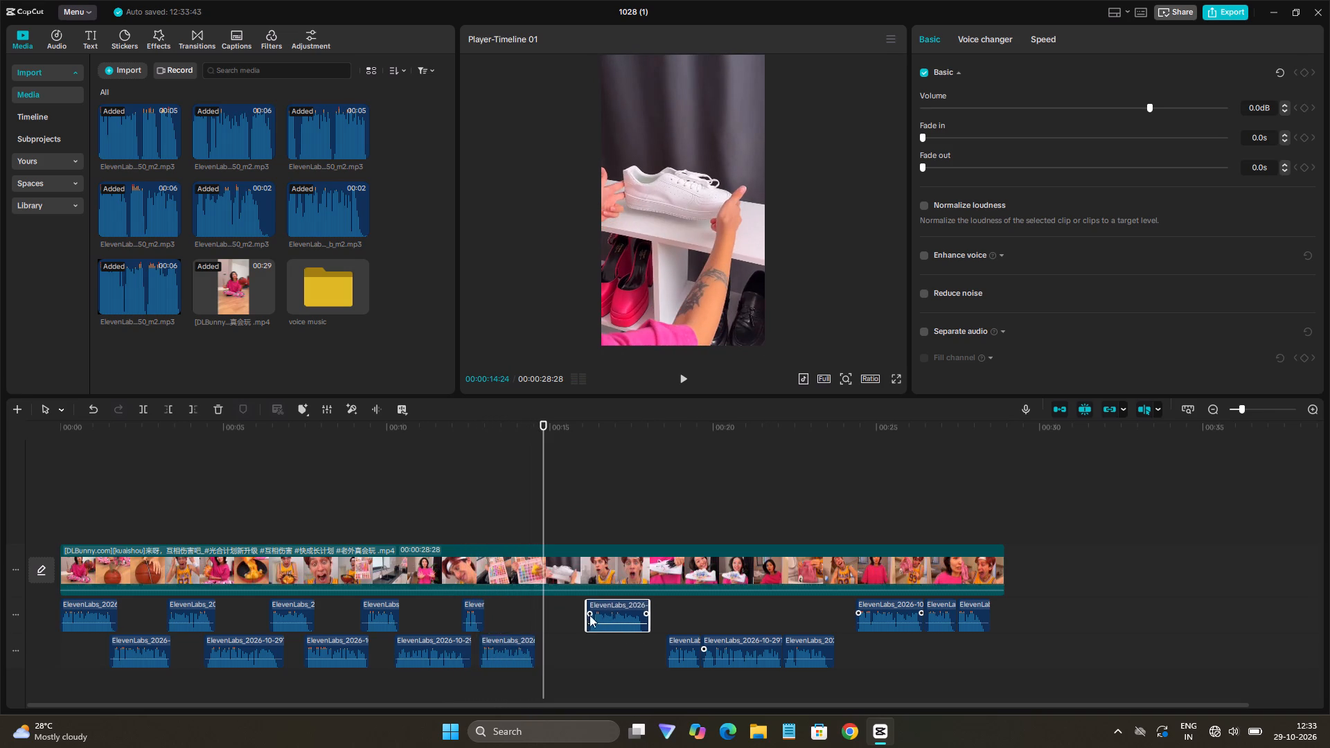
left_click_drag(589, 615, 555, 613)
key("space")
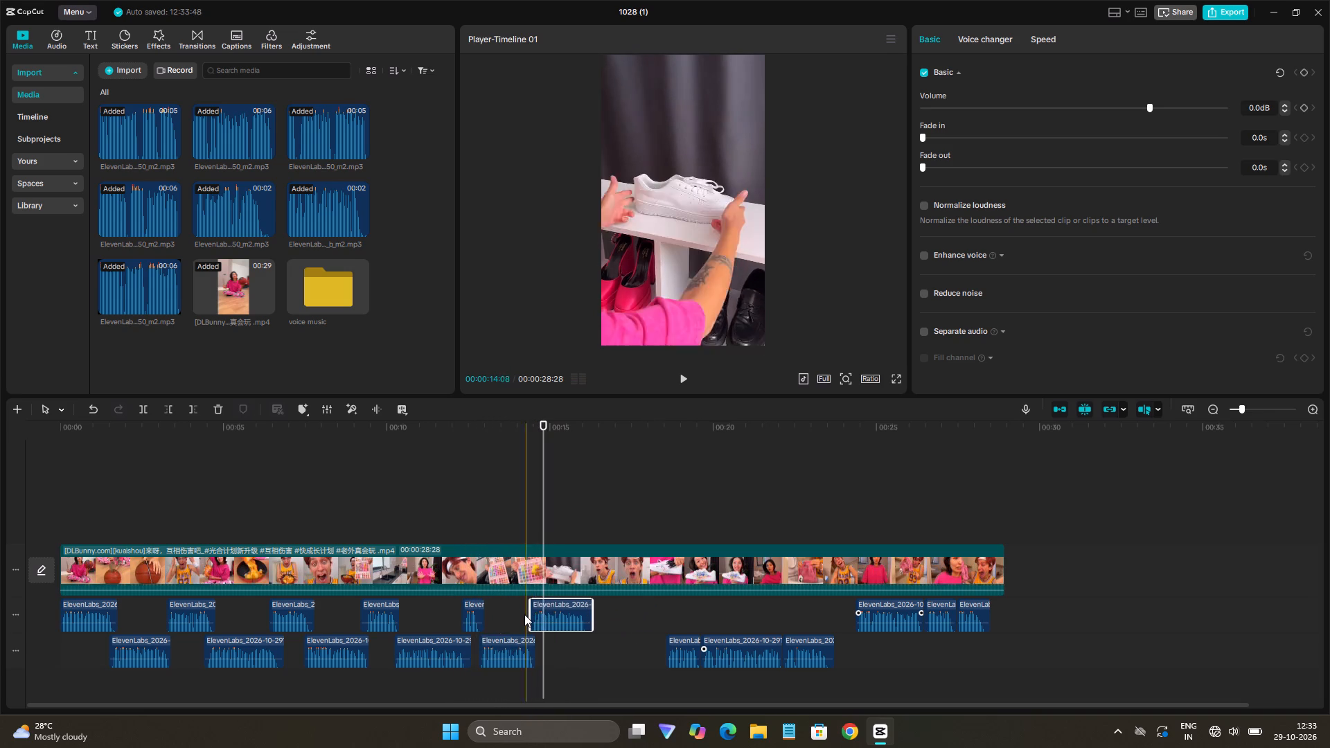
key("space")
Shift the short lower-track voice clip starting near 18.5 s earlier to about 16 s and preview the passage before it.
left_click_drag(677, 644, 589, 650)
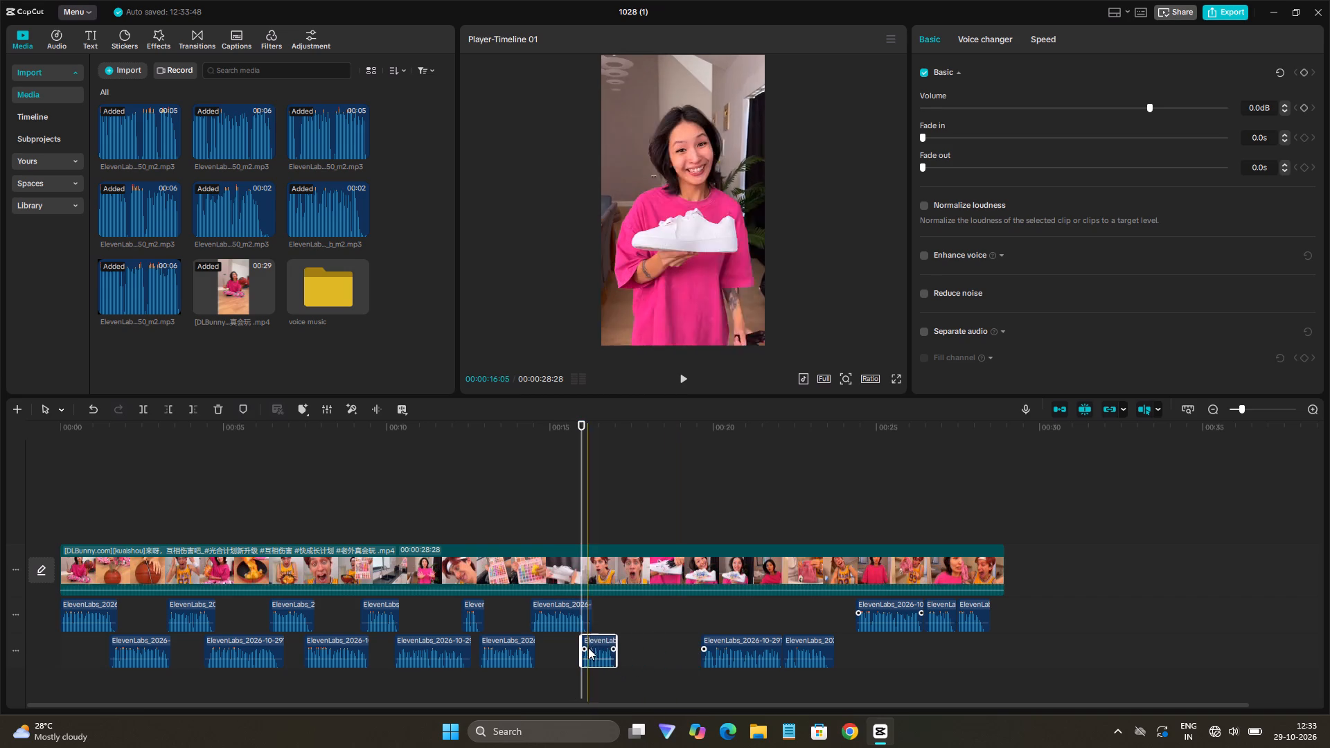
key("space")
left_click(555, 652)
key("space")
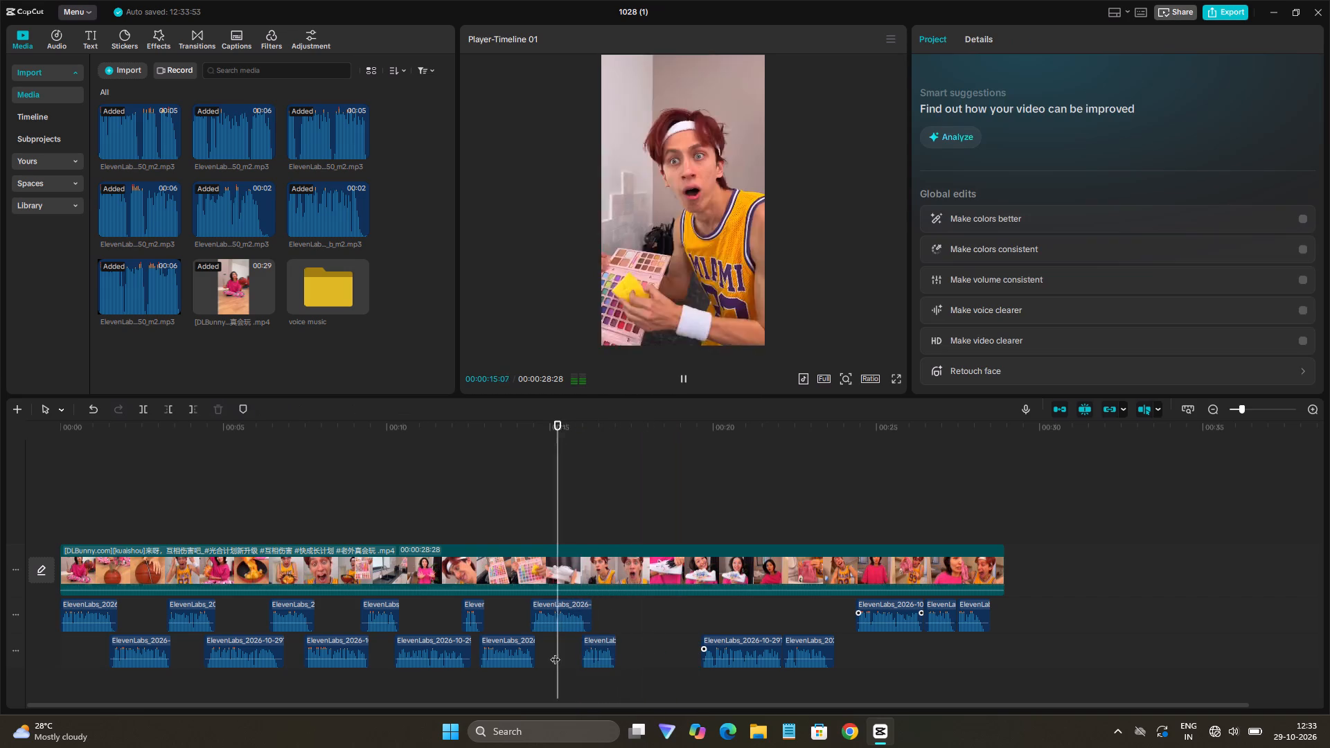
Move the long lower-track voice clip starting near 19.7 s to the upper audio track at about 17 s and preview it.
left_click_drag(731, 648, 636, 634)
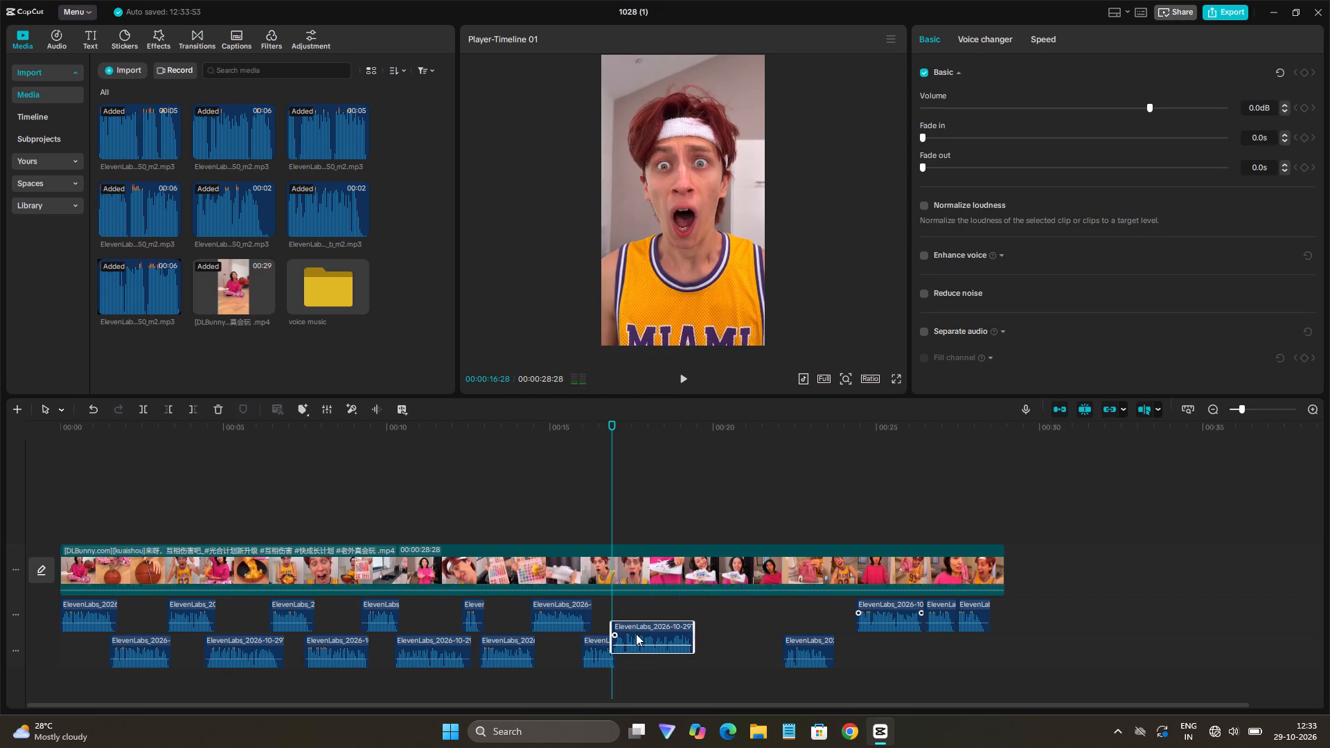
left_click_drag(636, 634, 636, 623)
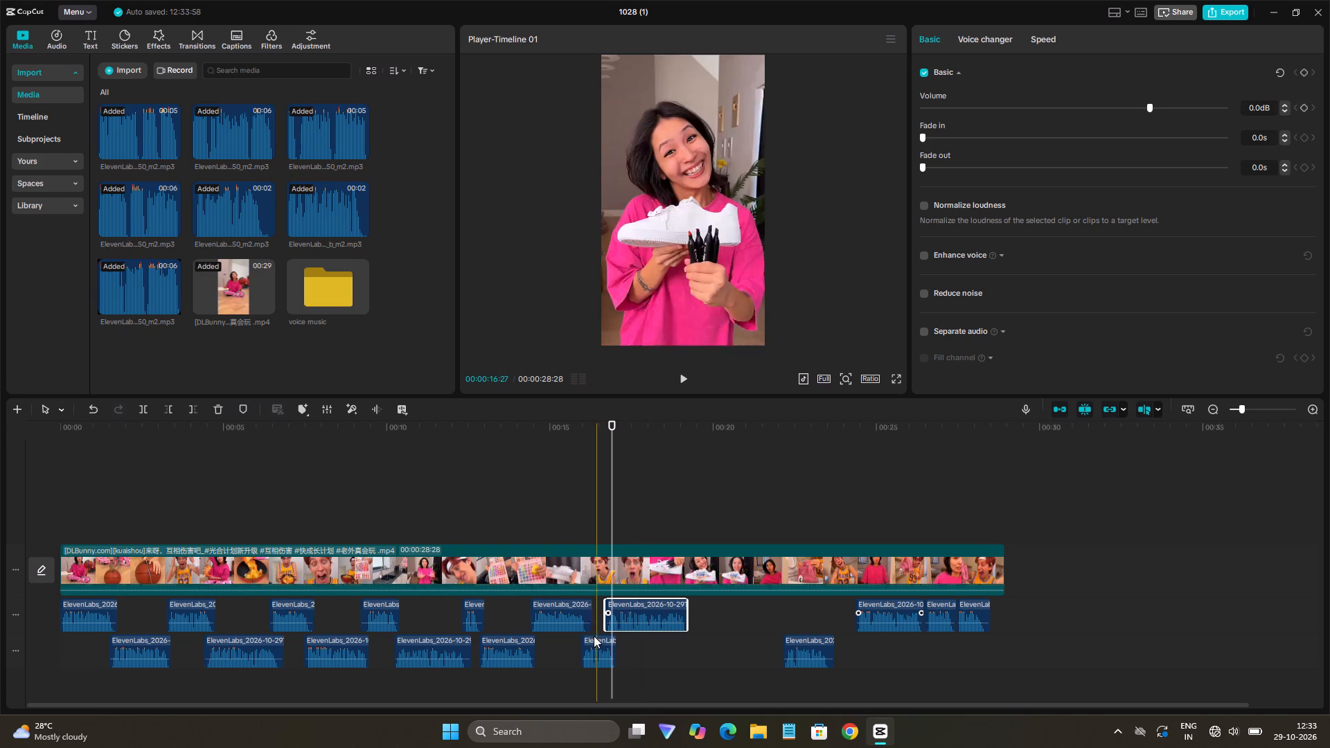
key("space")
key("space")
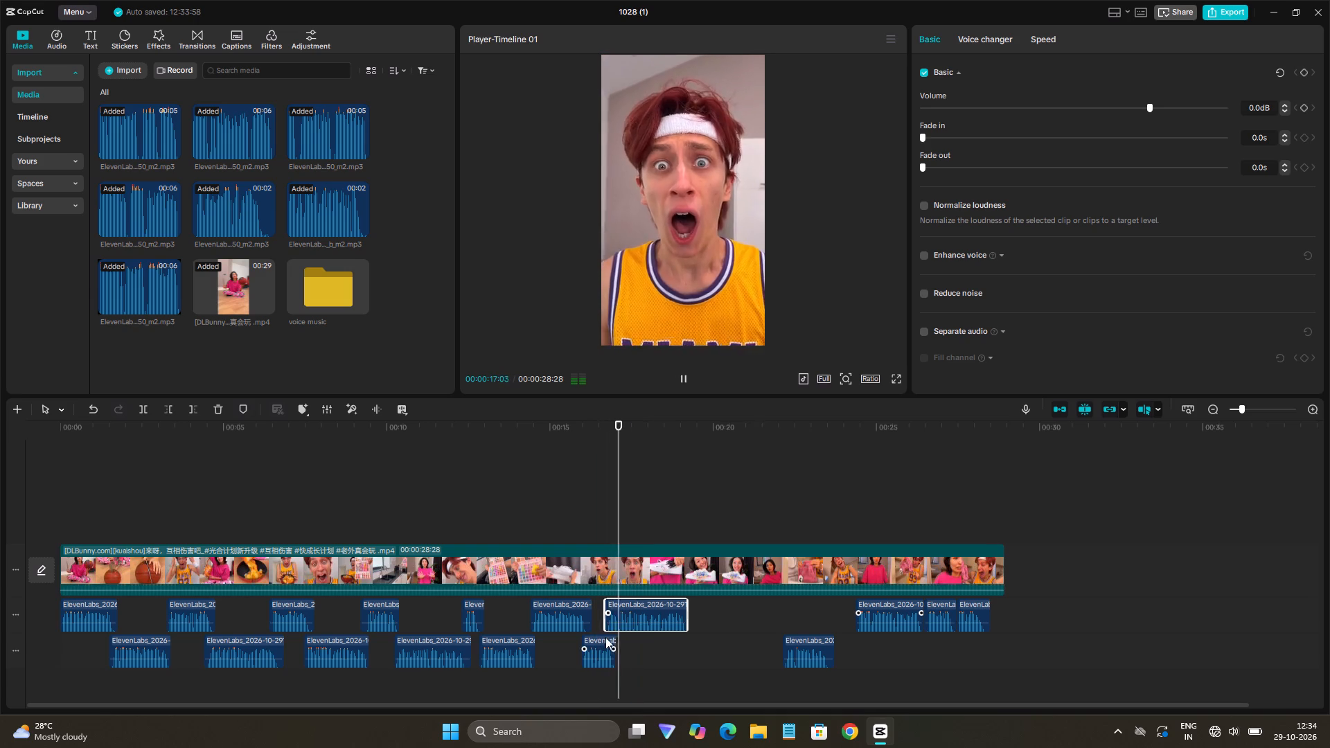
left_click(622, 626)
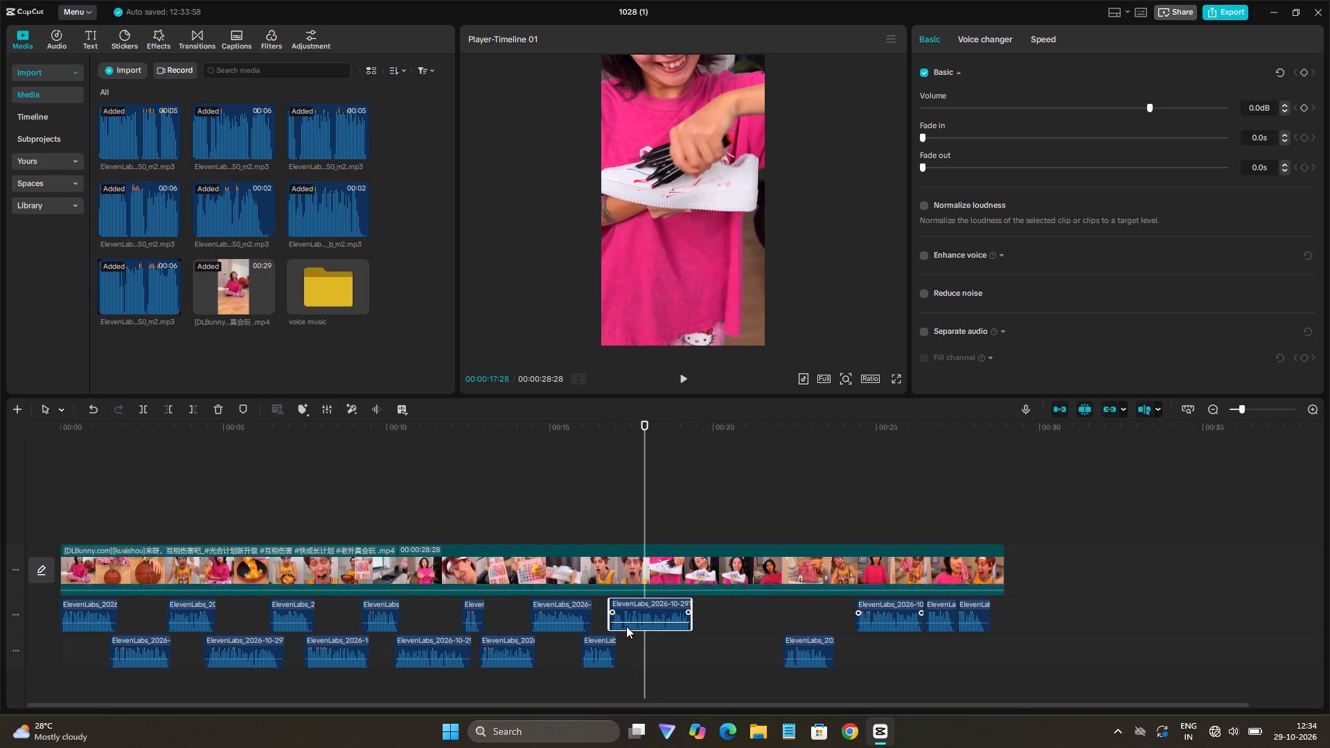
left_click(598, 625)
key("space")
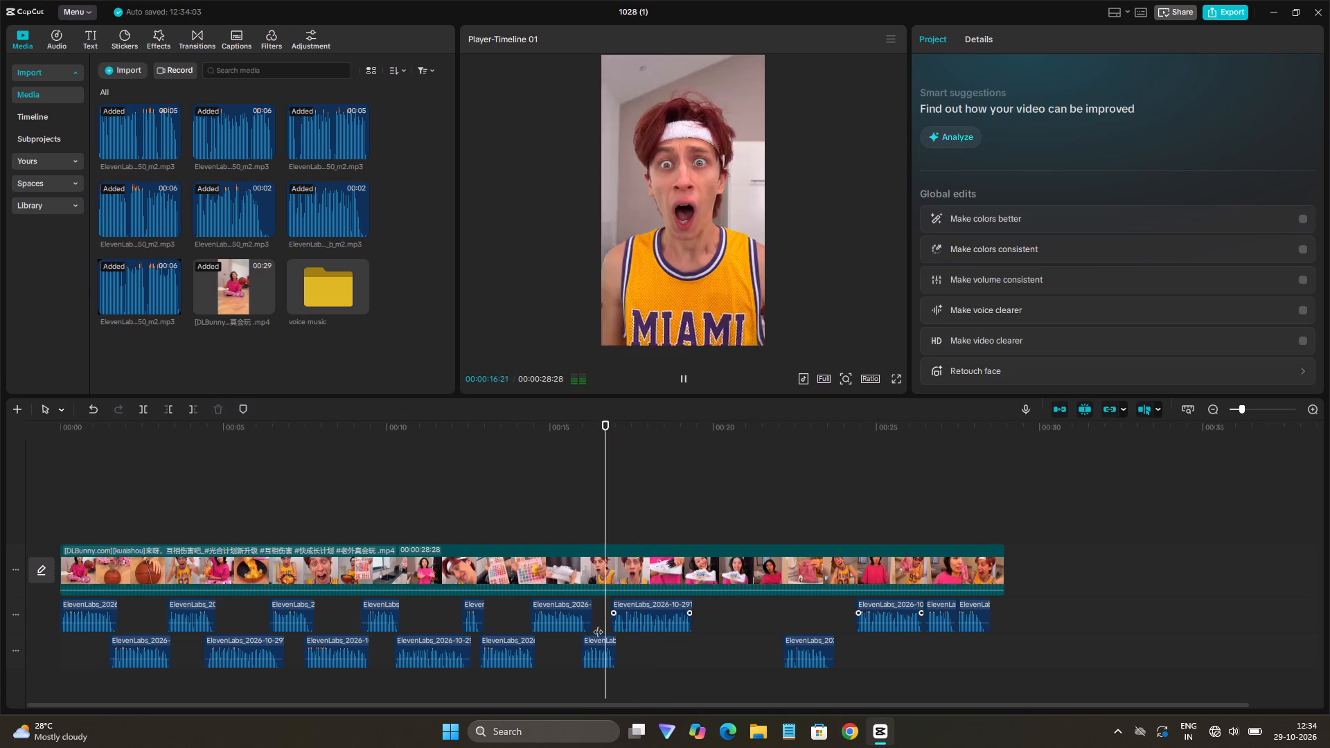
key("space")
Shift the last lower-track voice clip, starting near 22 s, earlier to about 19.2 s and preview it.
left_click_drag(799, 650, 704, 651)
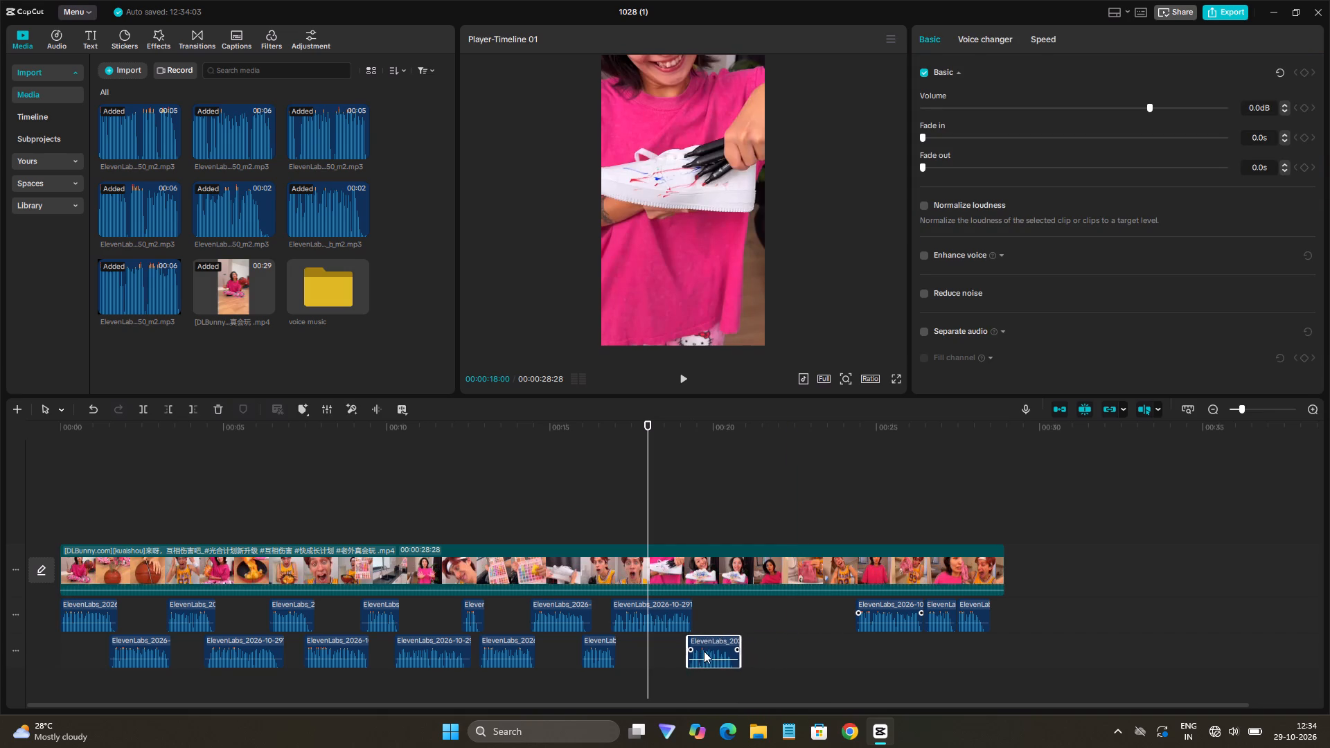
left_click_drag(704, 651, 704, 650)
key("space")
key("space")
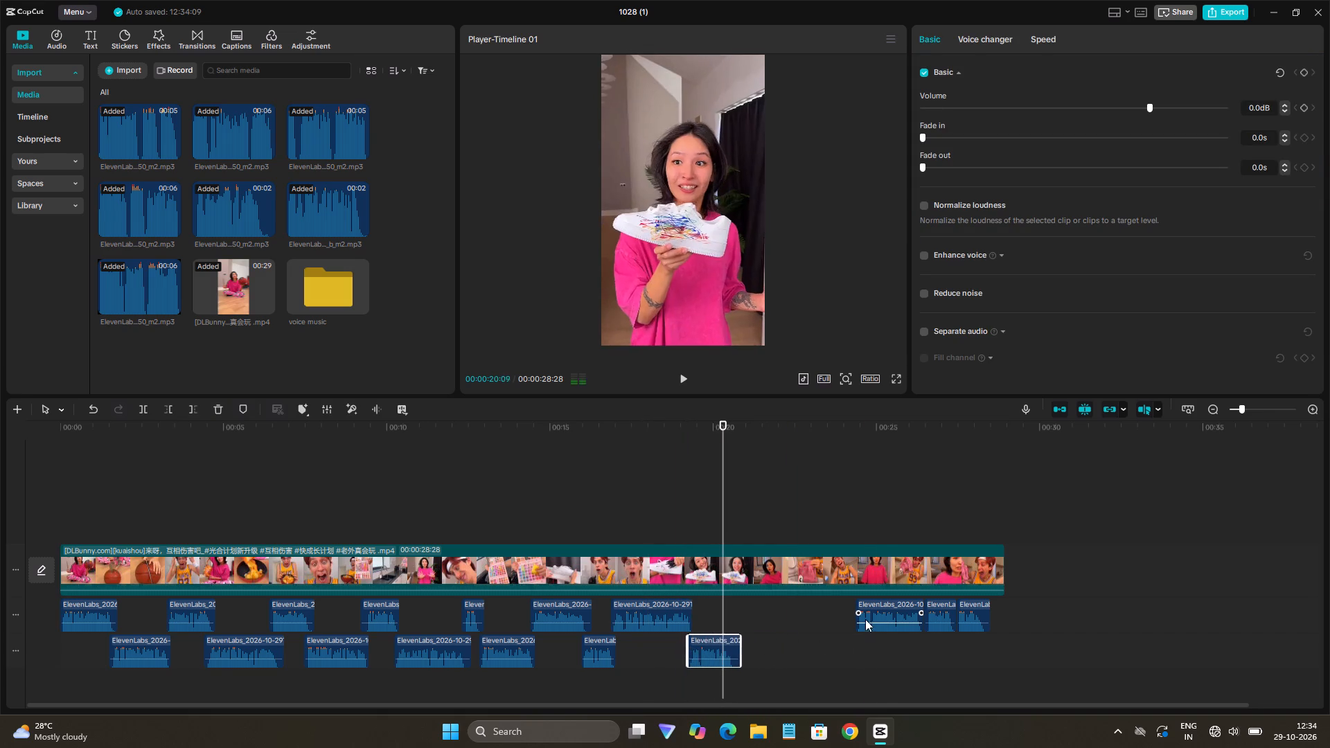
Shift the upper-track voice clip starting near 24.4 s earlier to about 20.4 s and preview it.
left_click_drag(888, 621, 760, 620)
key("space")
key("space")
key("space")
key("space")
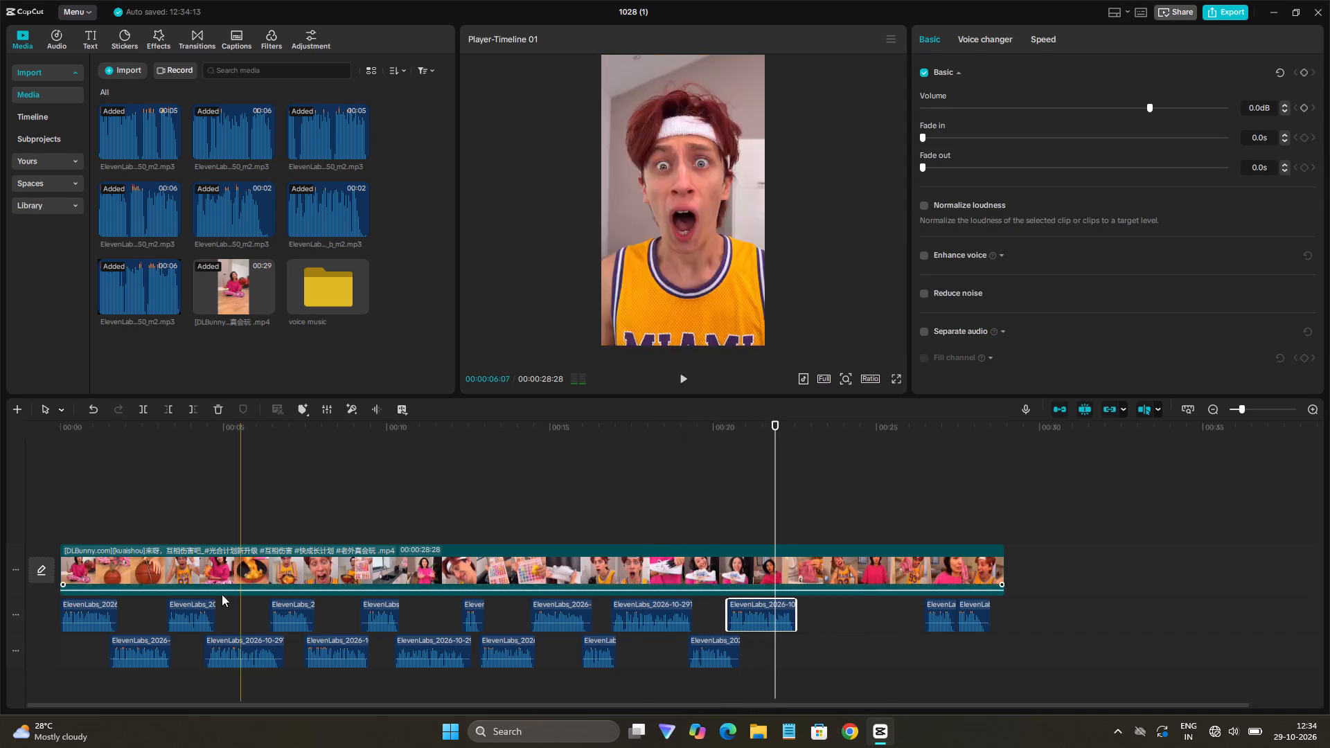
Play back the timeline from about 2.5 s to 13 s to check the voice clips' timing against the video.
left_click(145, 600)
key("space")
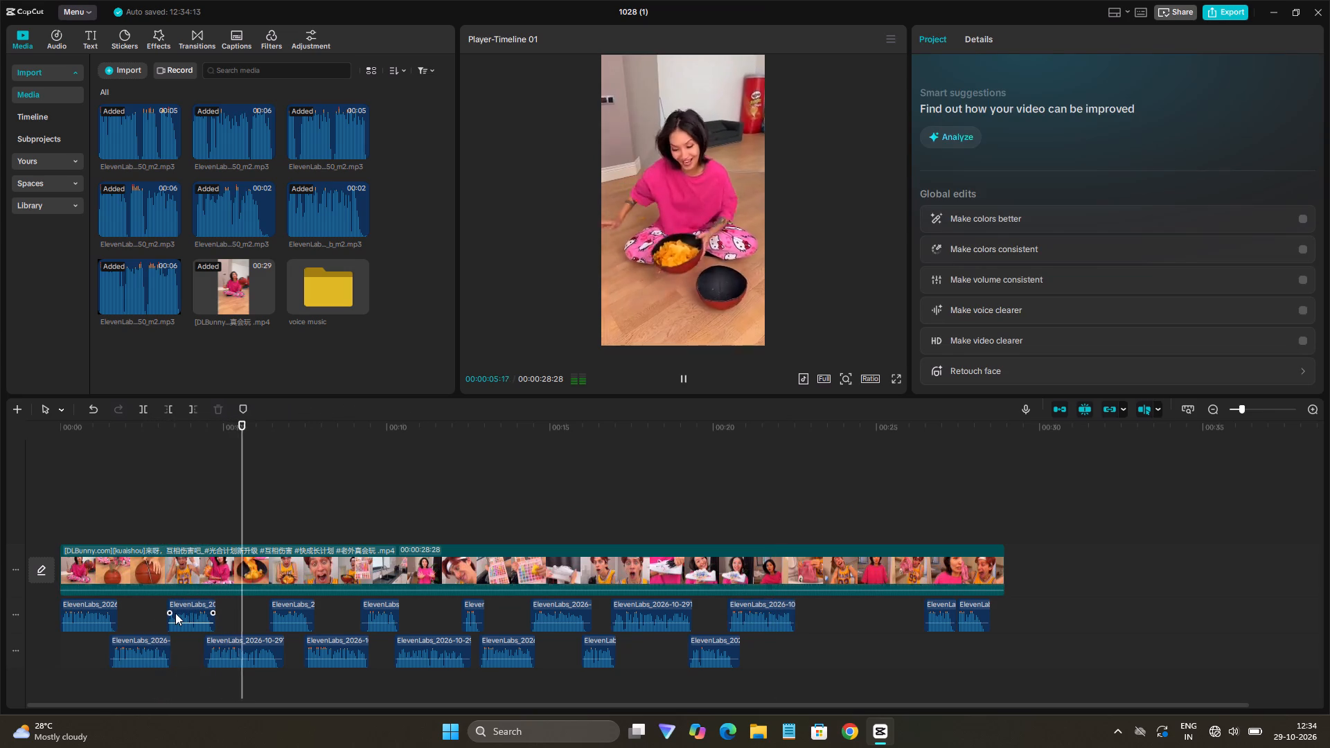
key("space")
key("space")
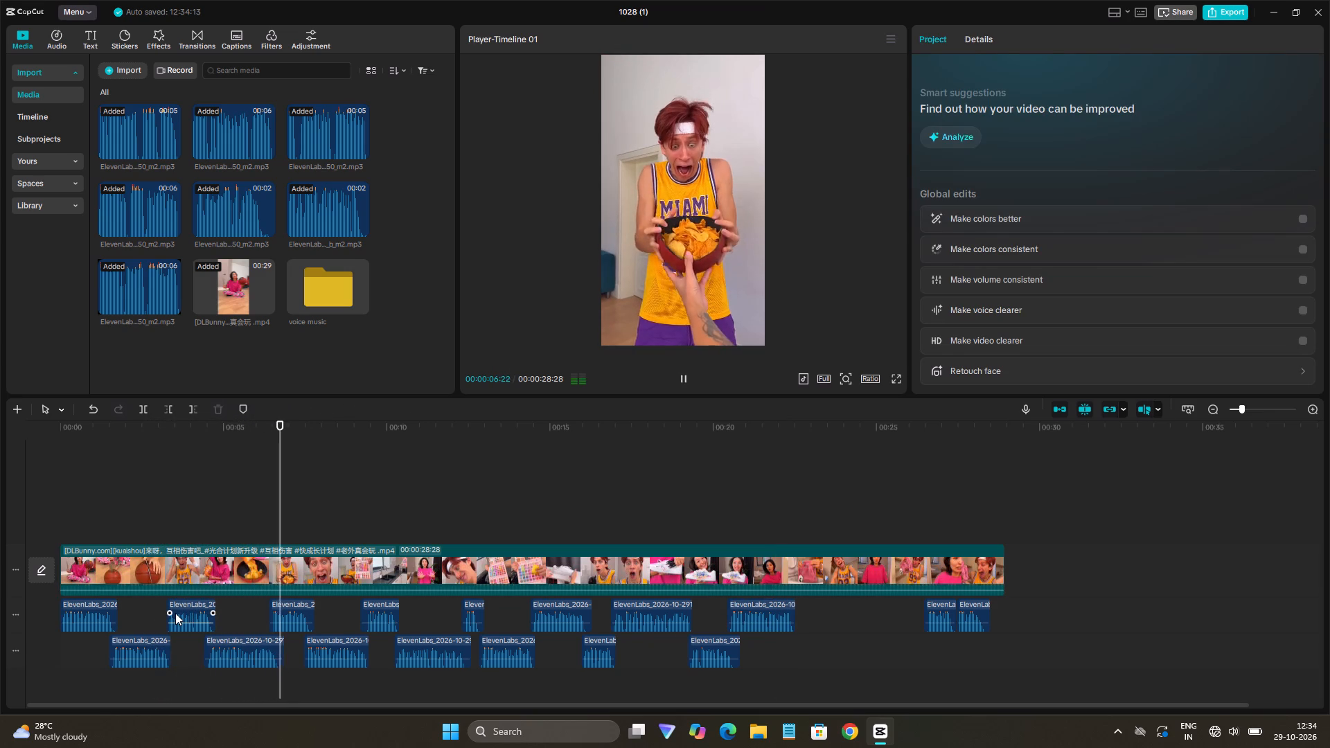
key("space")
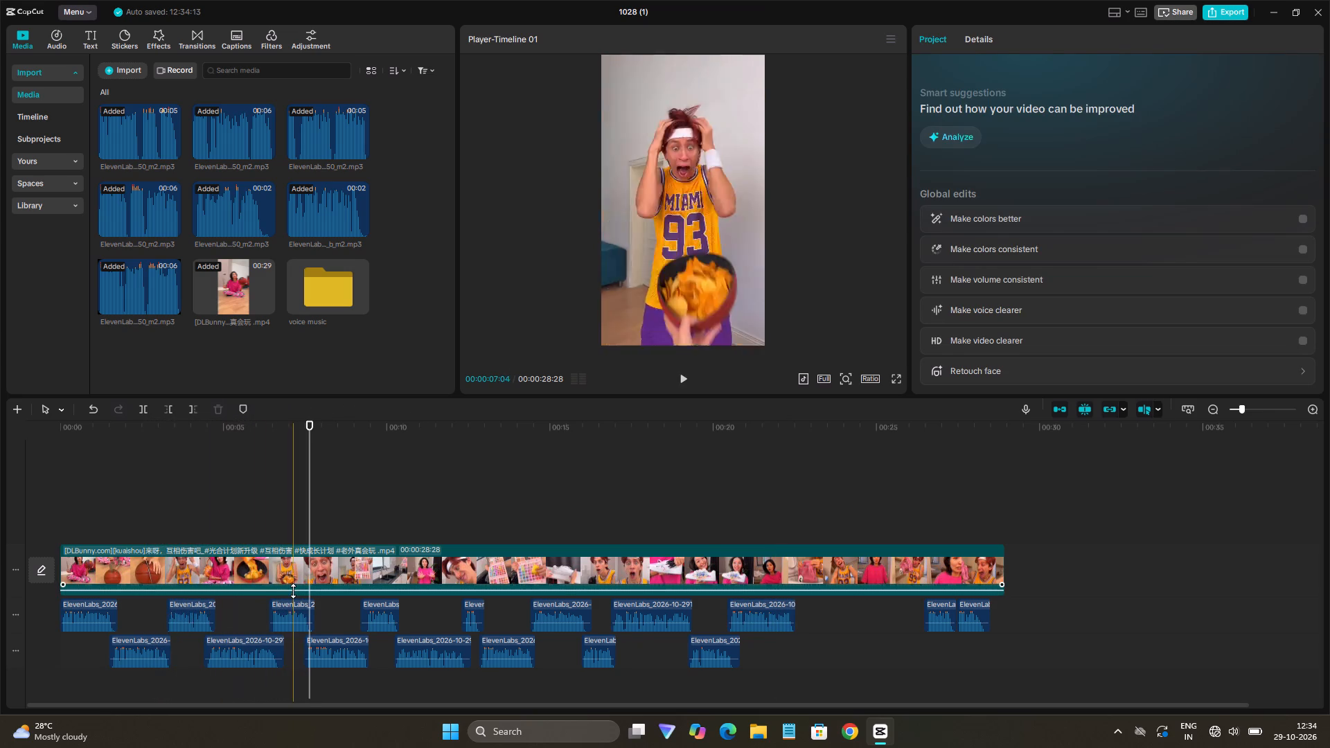
key("space")
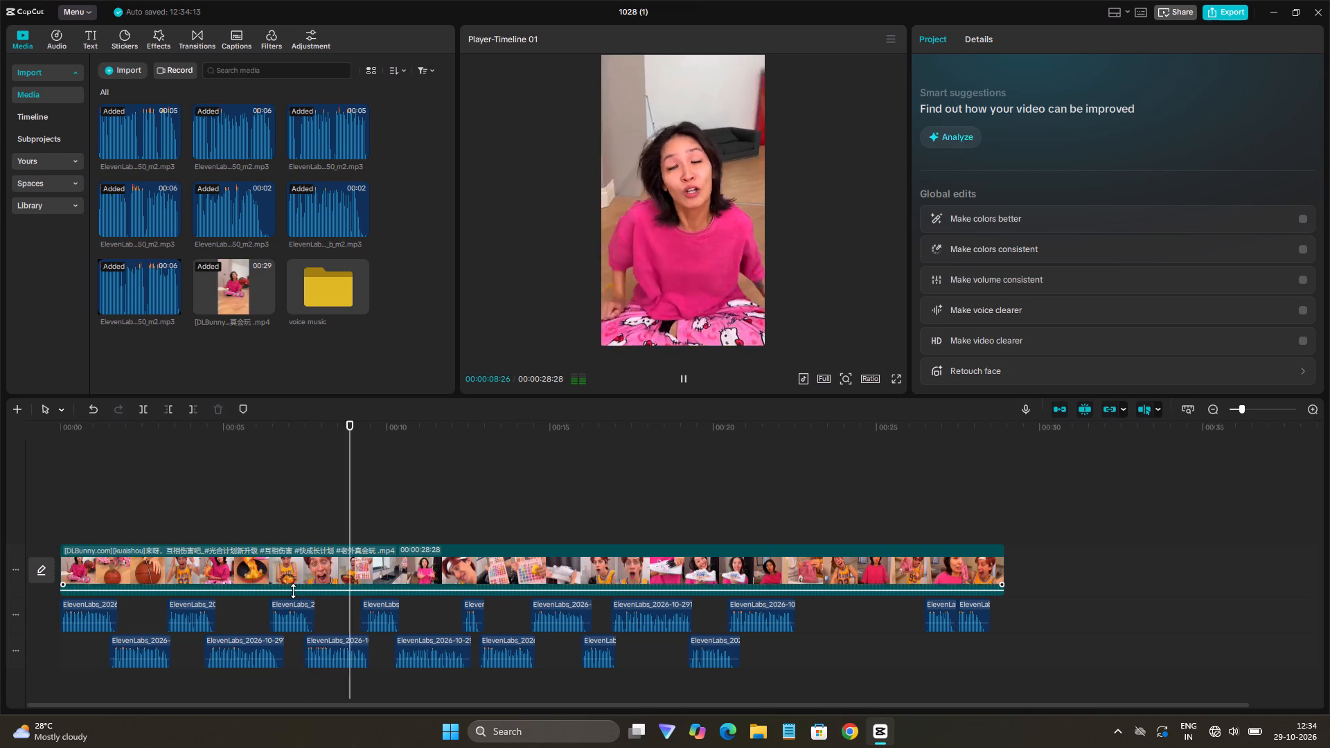
key("space")
key("space")
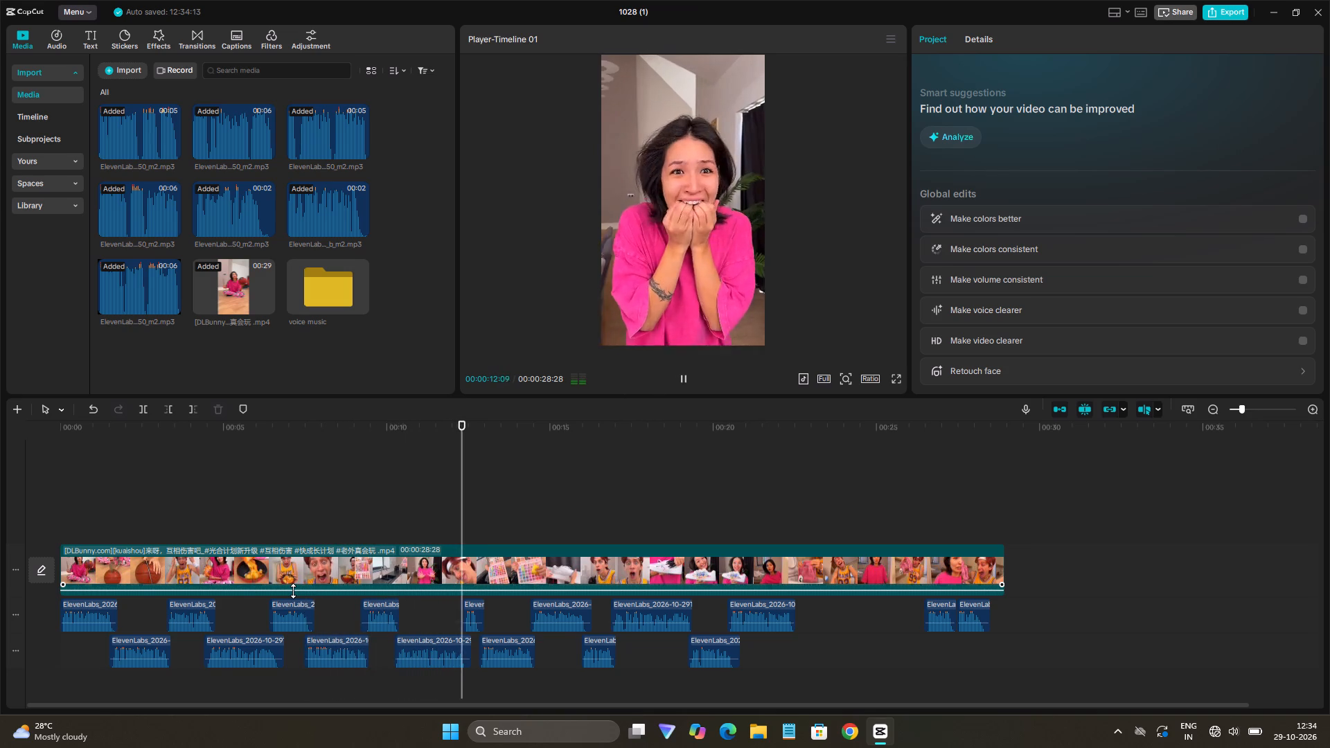
key("space")
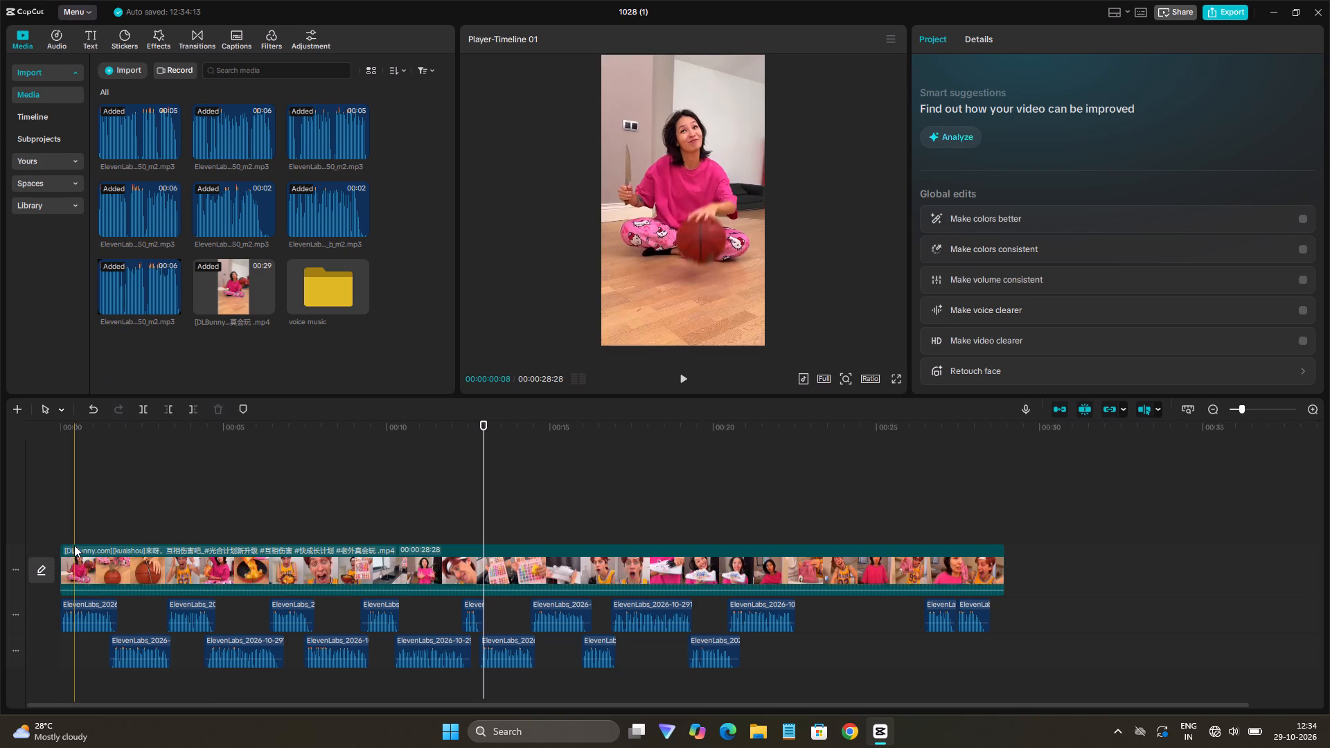
Cut out the piece of video between about 00:00:11:24 and 00:00:12:18 and preview the lead-up to the cut.
key("b")
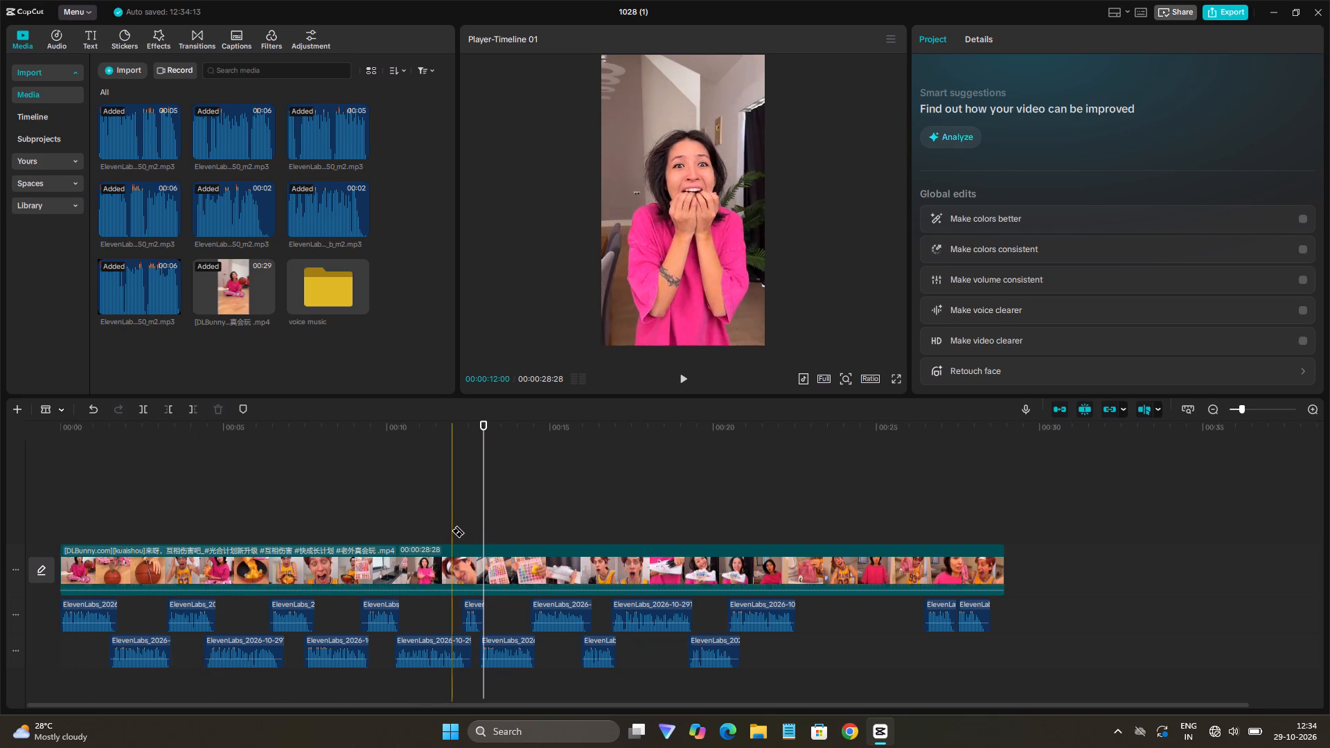
left_click(440, 531)
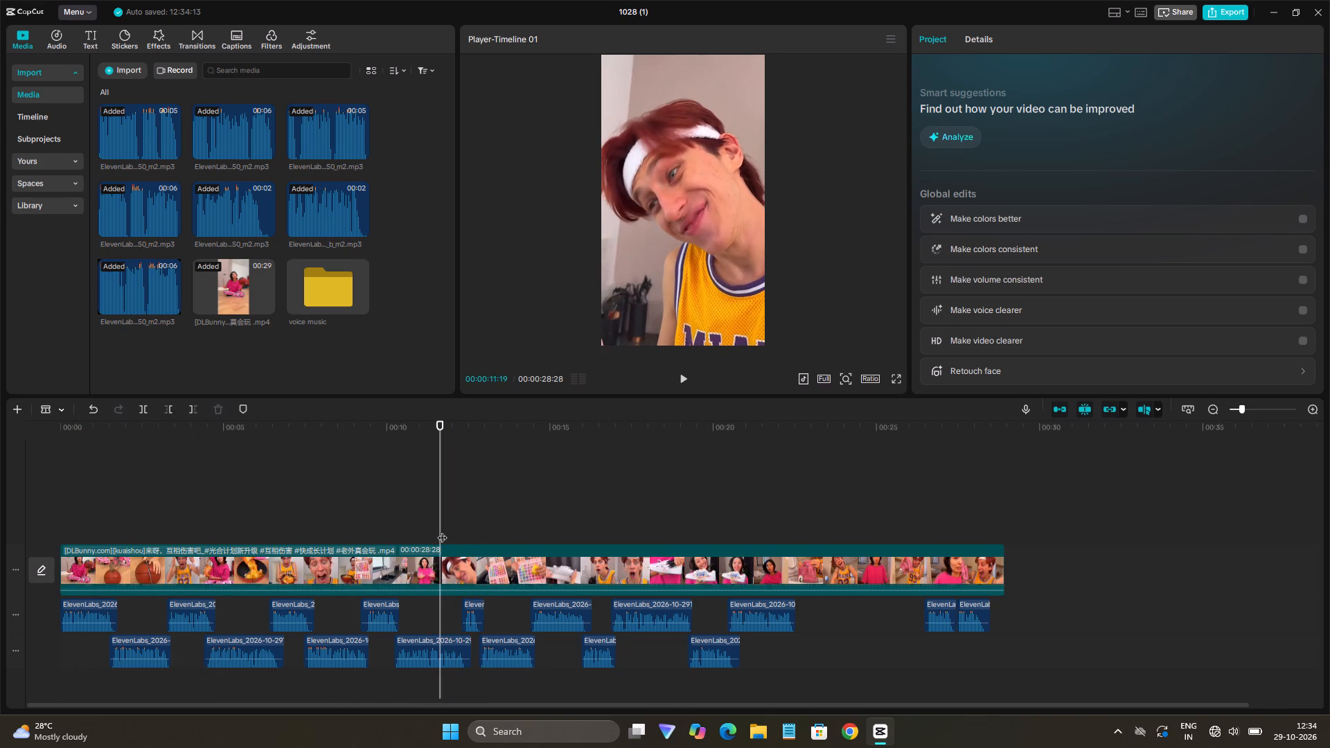
left_click(479, 532)
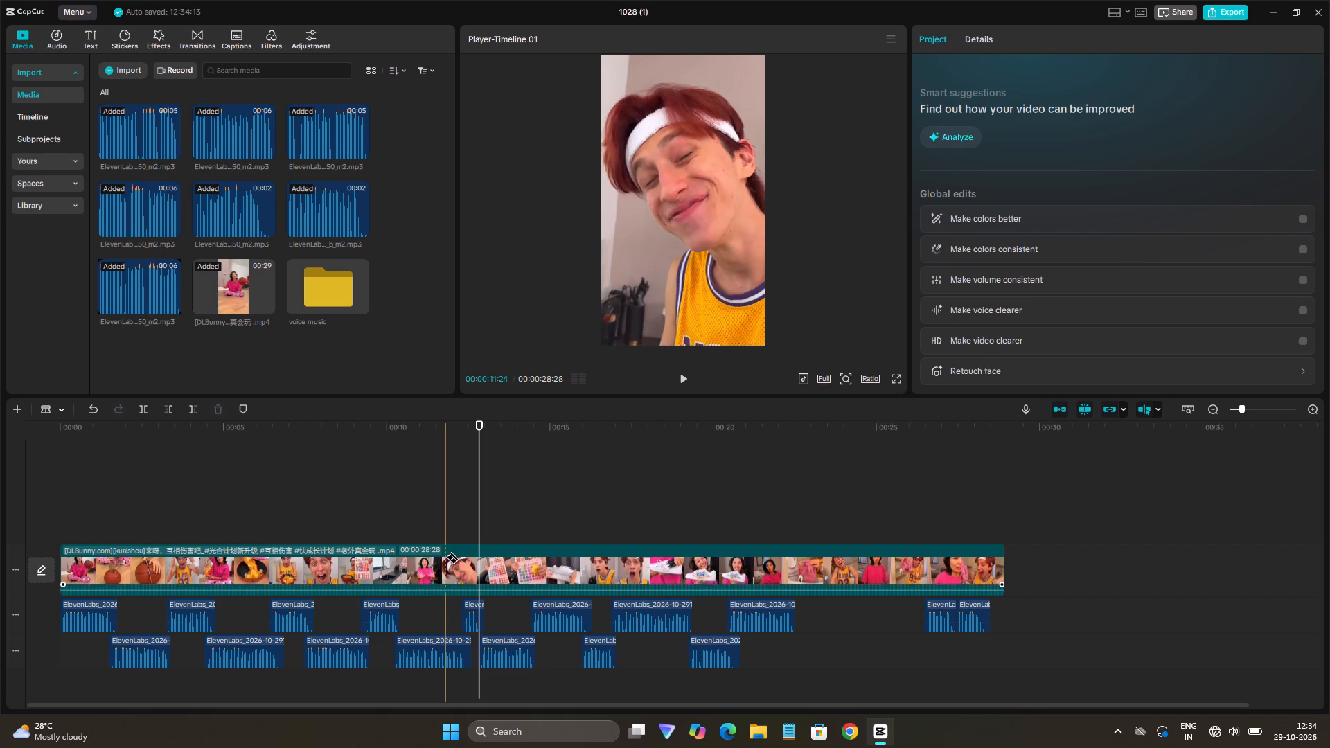
left_click(445, 557)
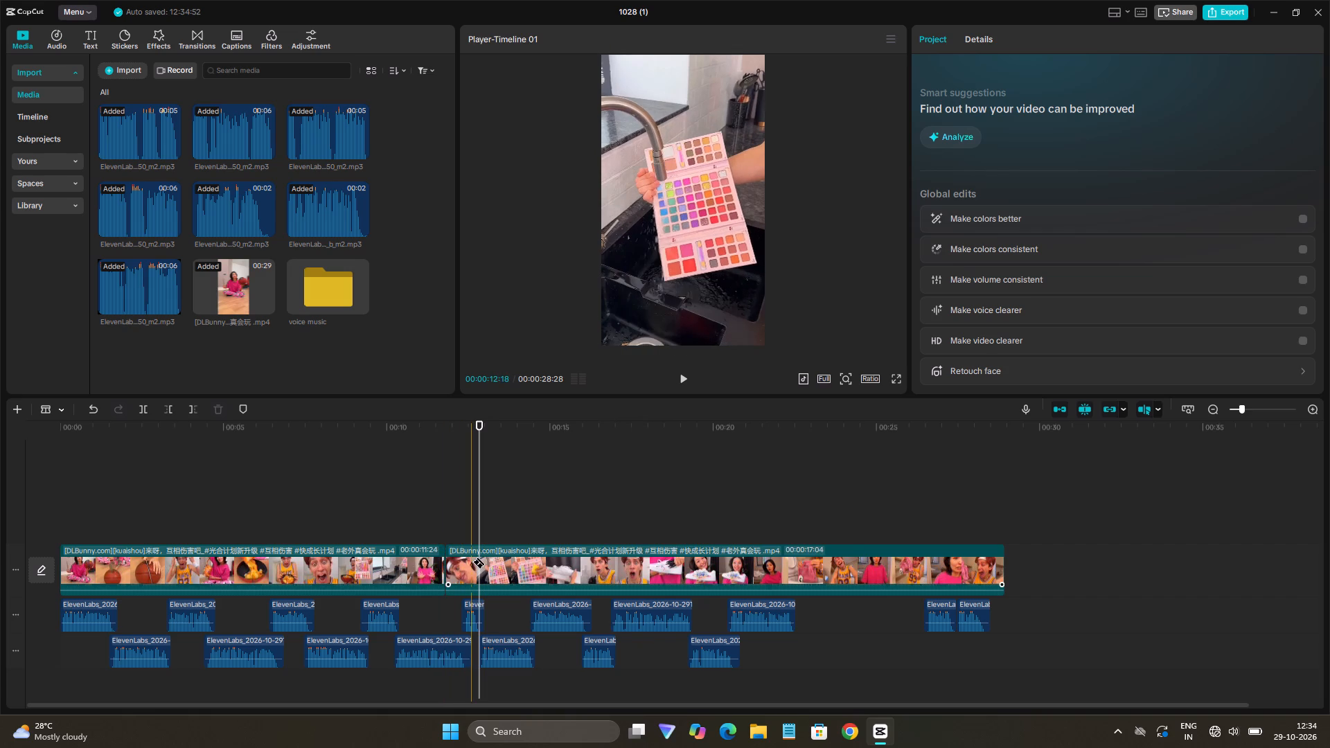
left_click(472, 562)
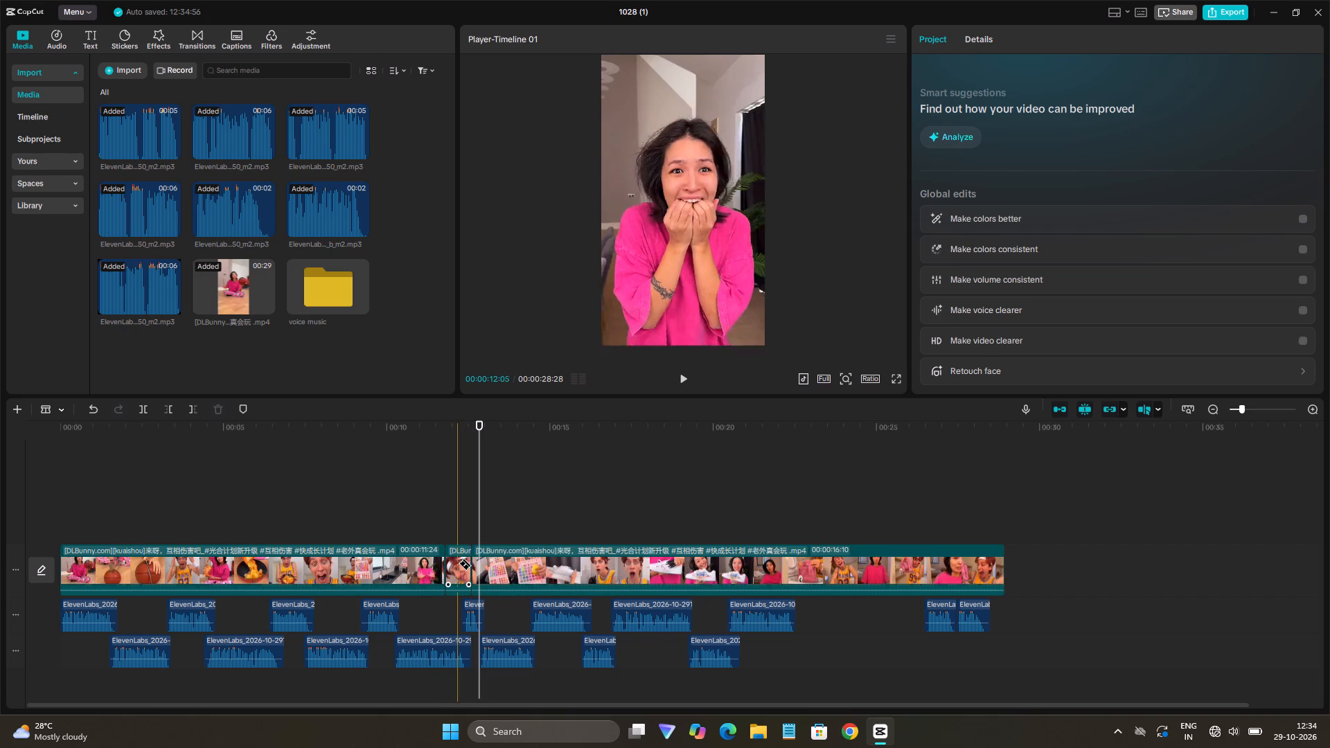
key("a")
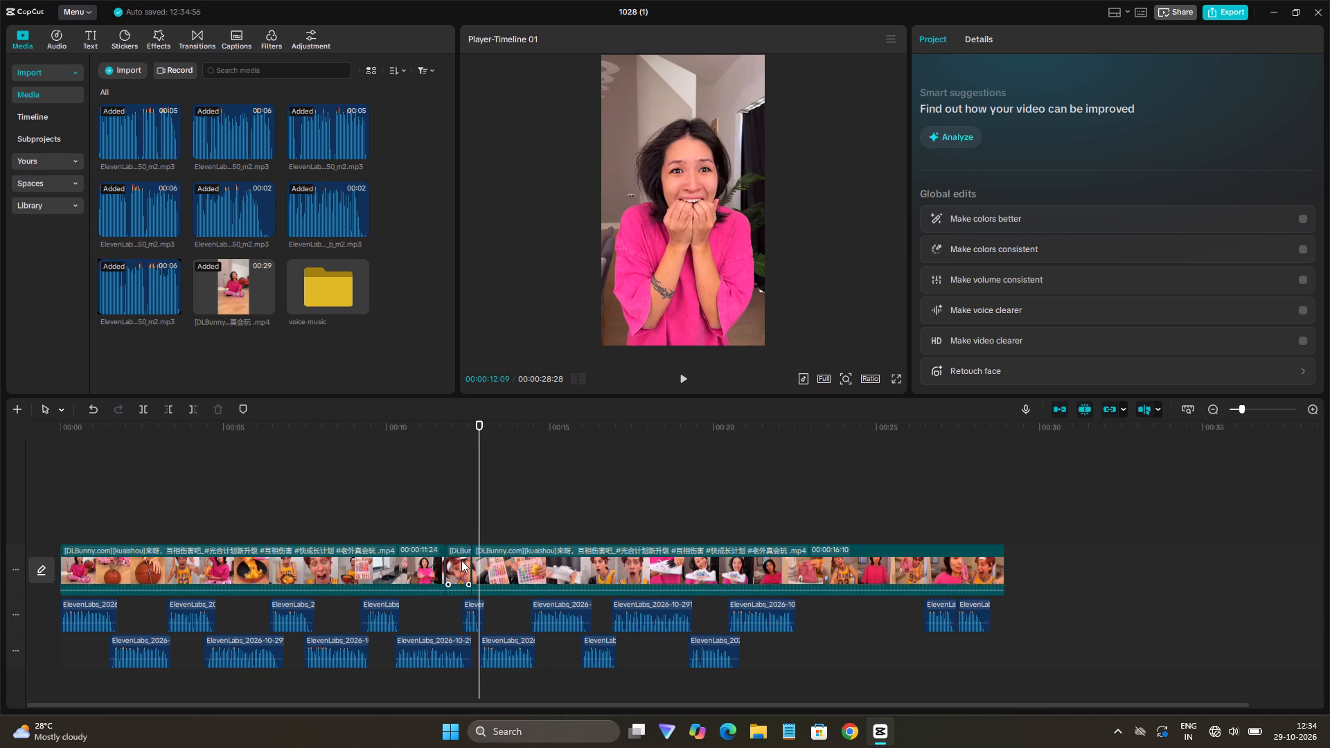
left_click(462, 560)
left_click(456, 562)
left_click(456, 569)
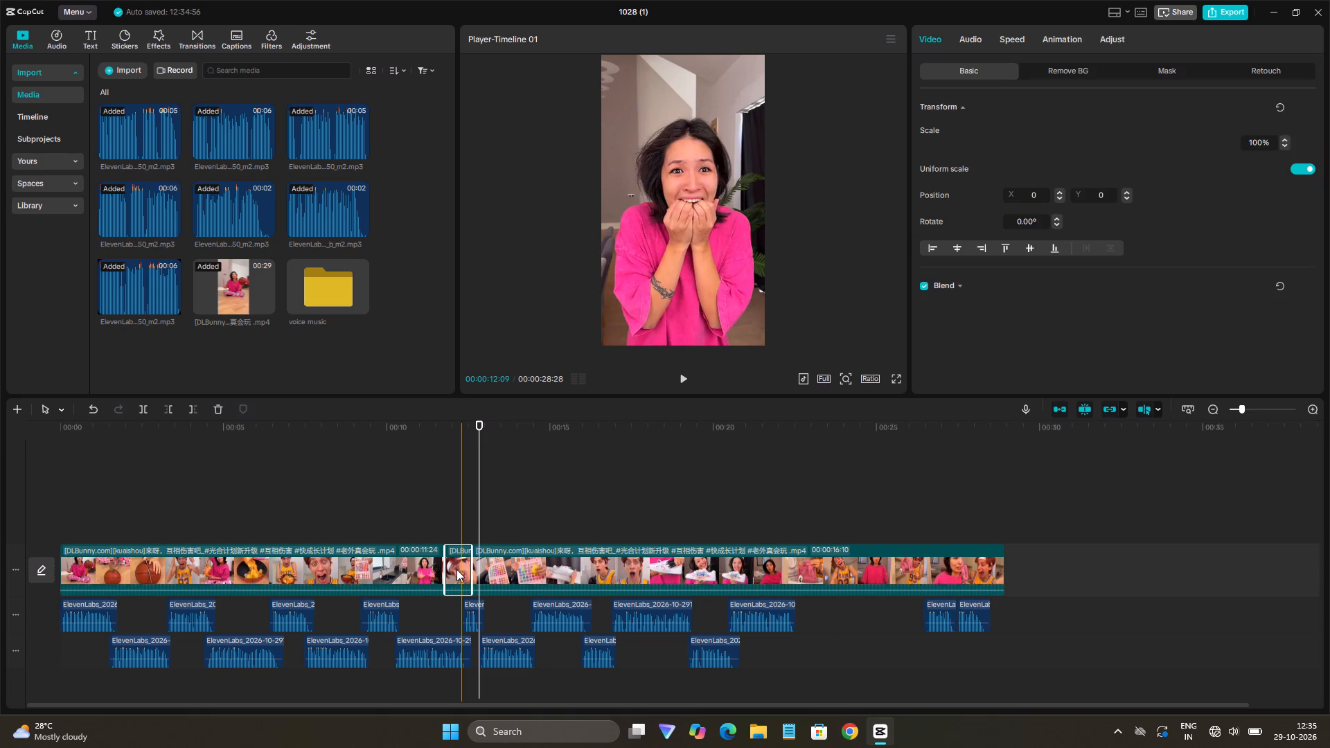
key("BackSpace")
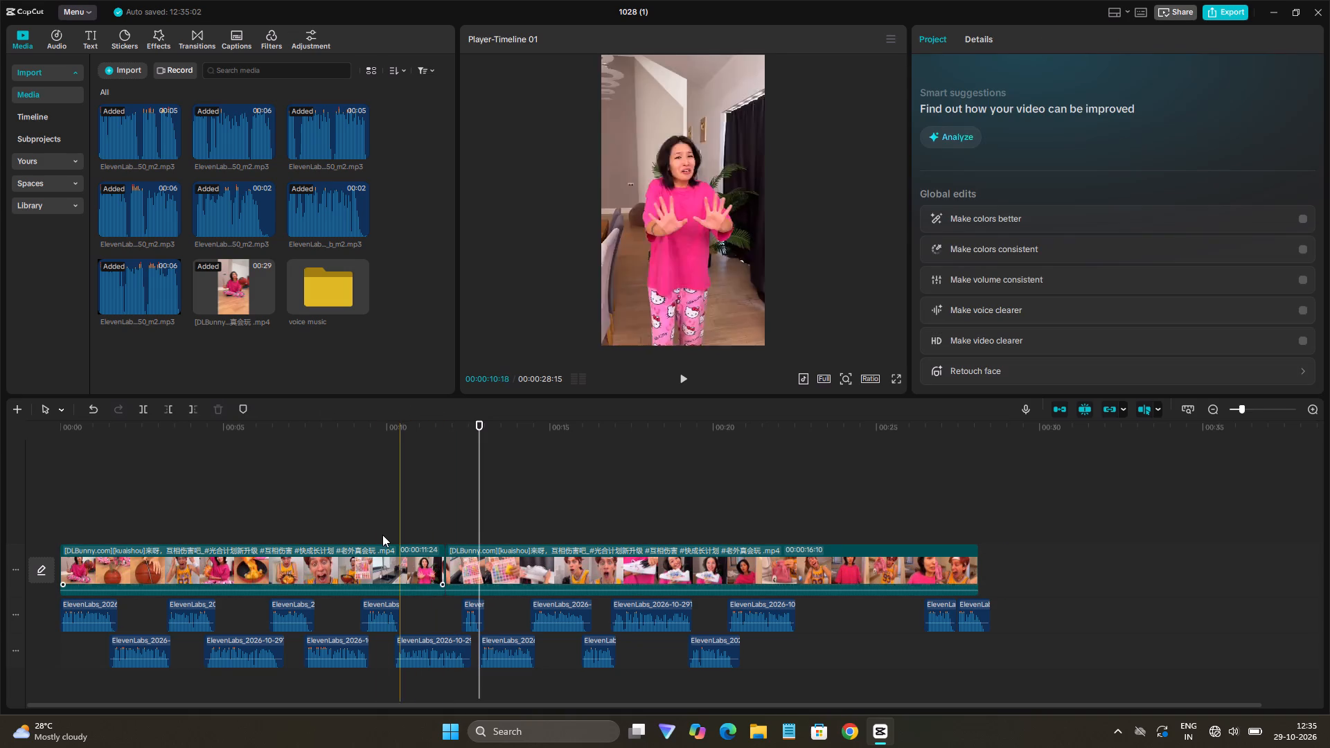
left_click(380, 534)
key("space")
key("space")
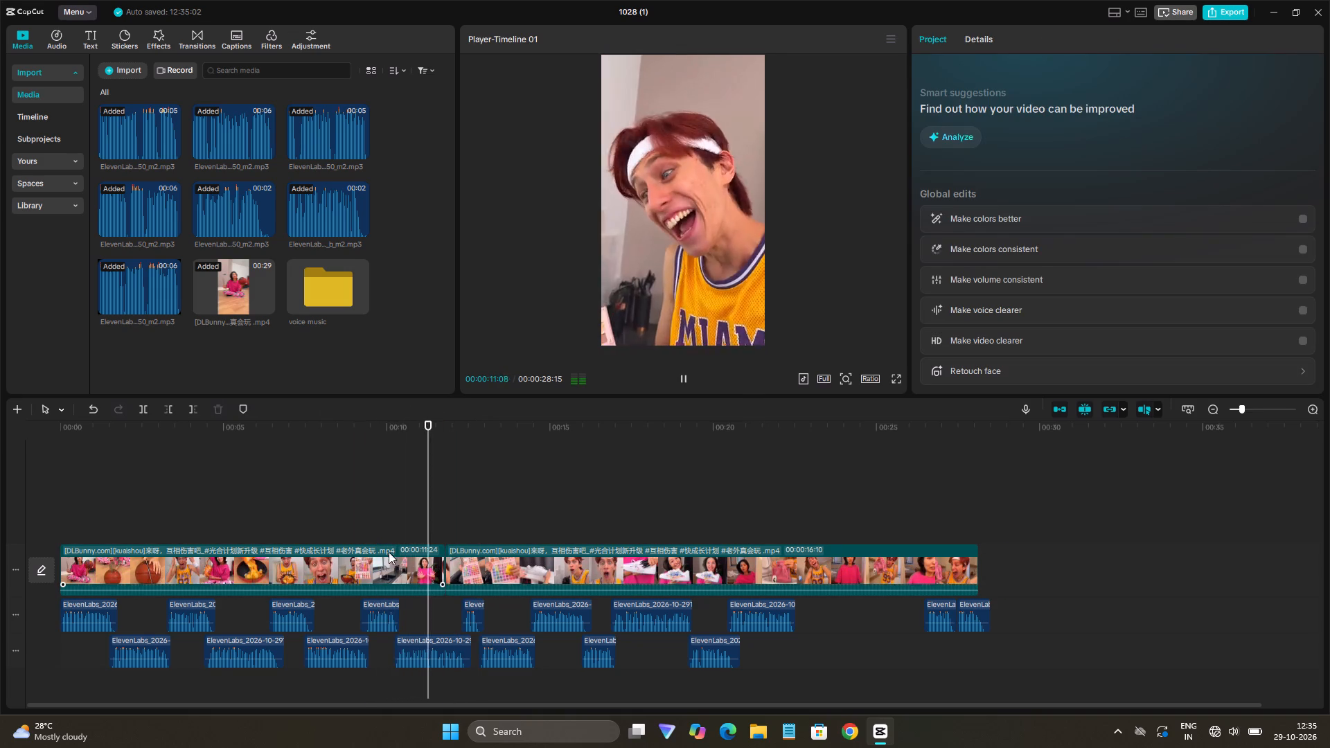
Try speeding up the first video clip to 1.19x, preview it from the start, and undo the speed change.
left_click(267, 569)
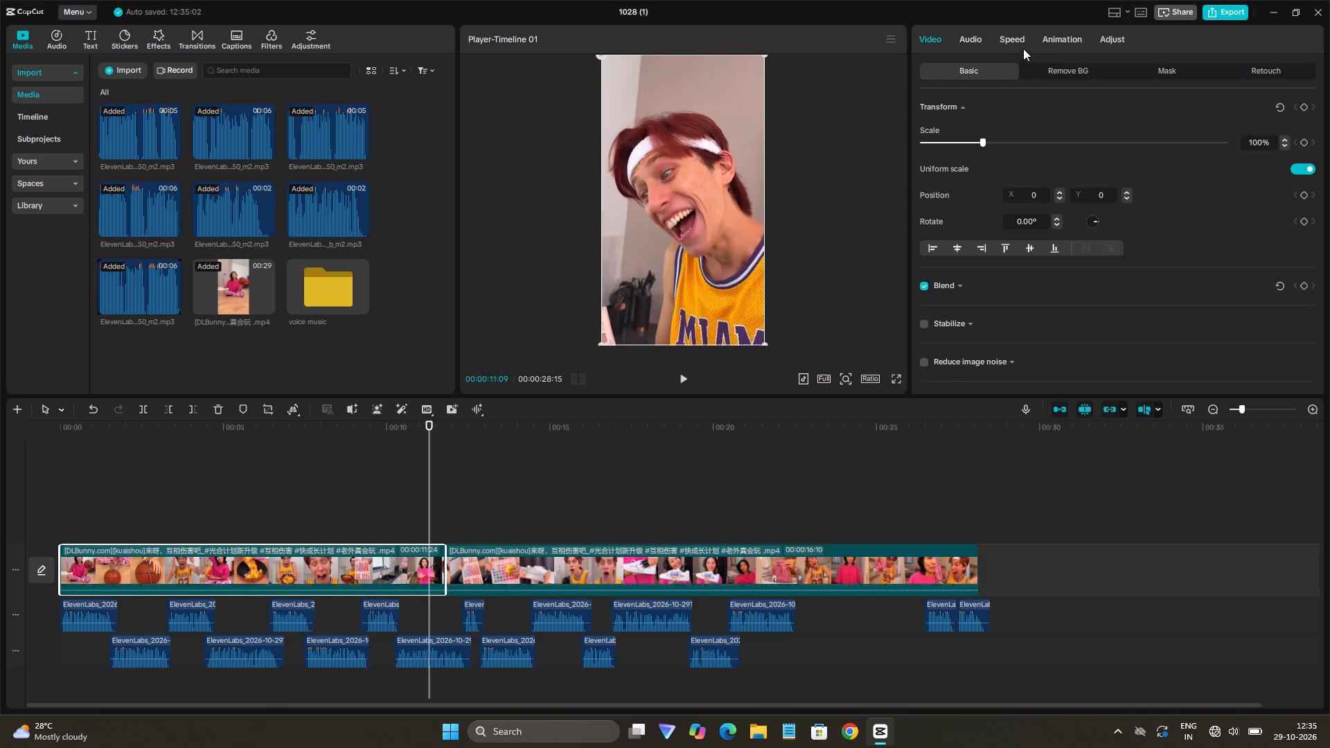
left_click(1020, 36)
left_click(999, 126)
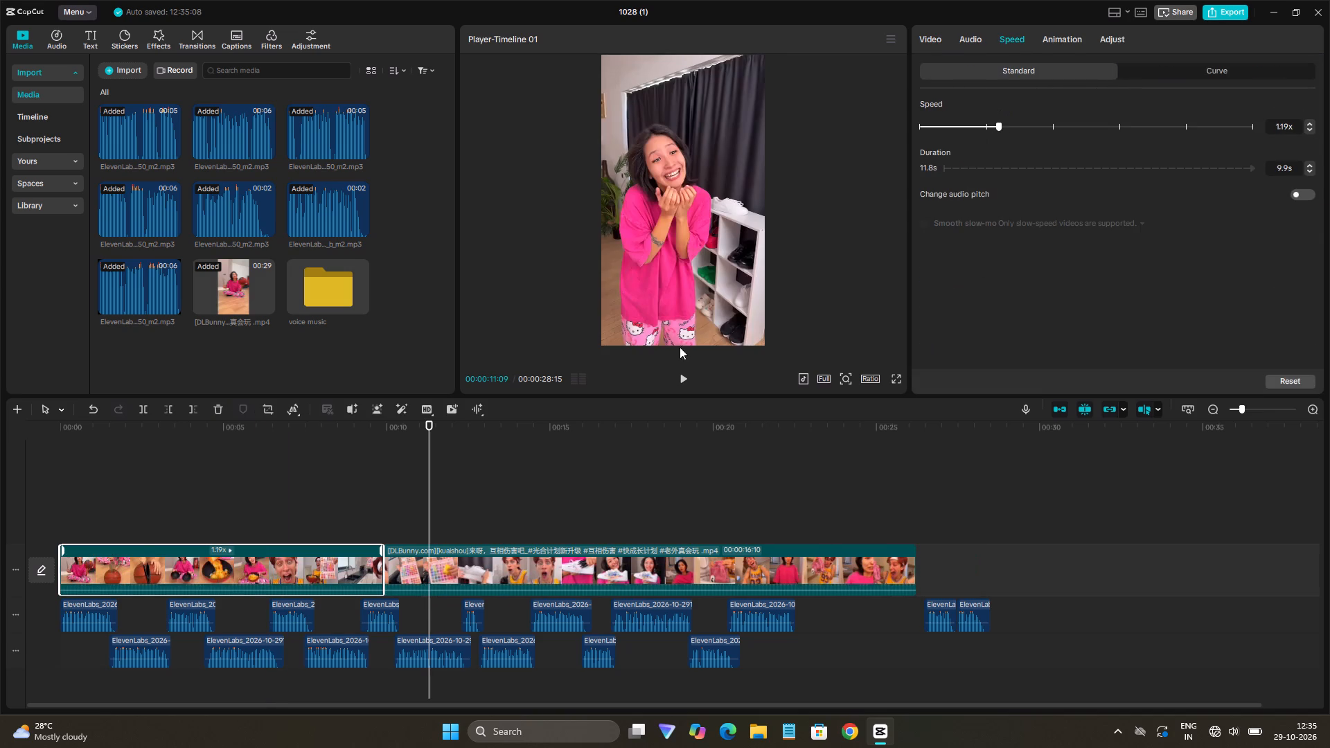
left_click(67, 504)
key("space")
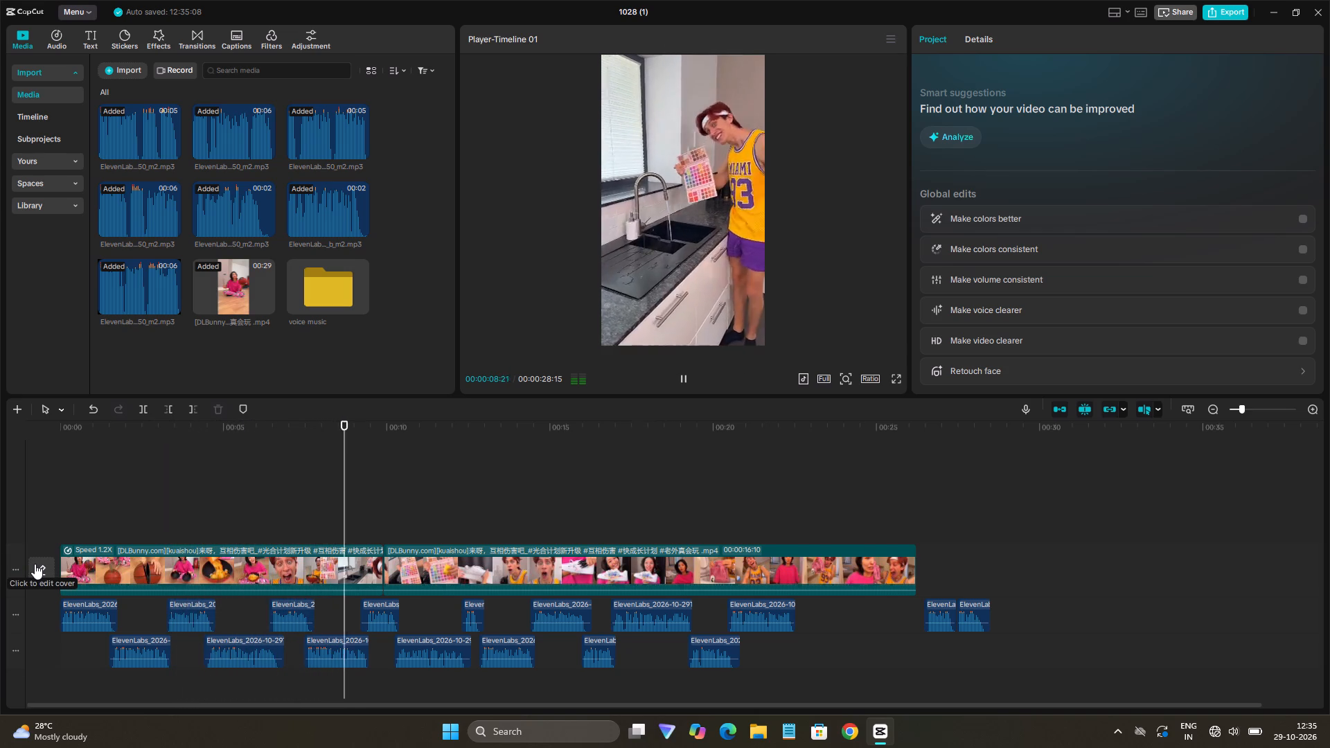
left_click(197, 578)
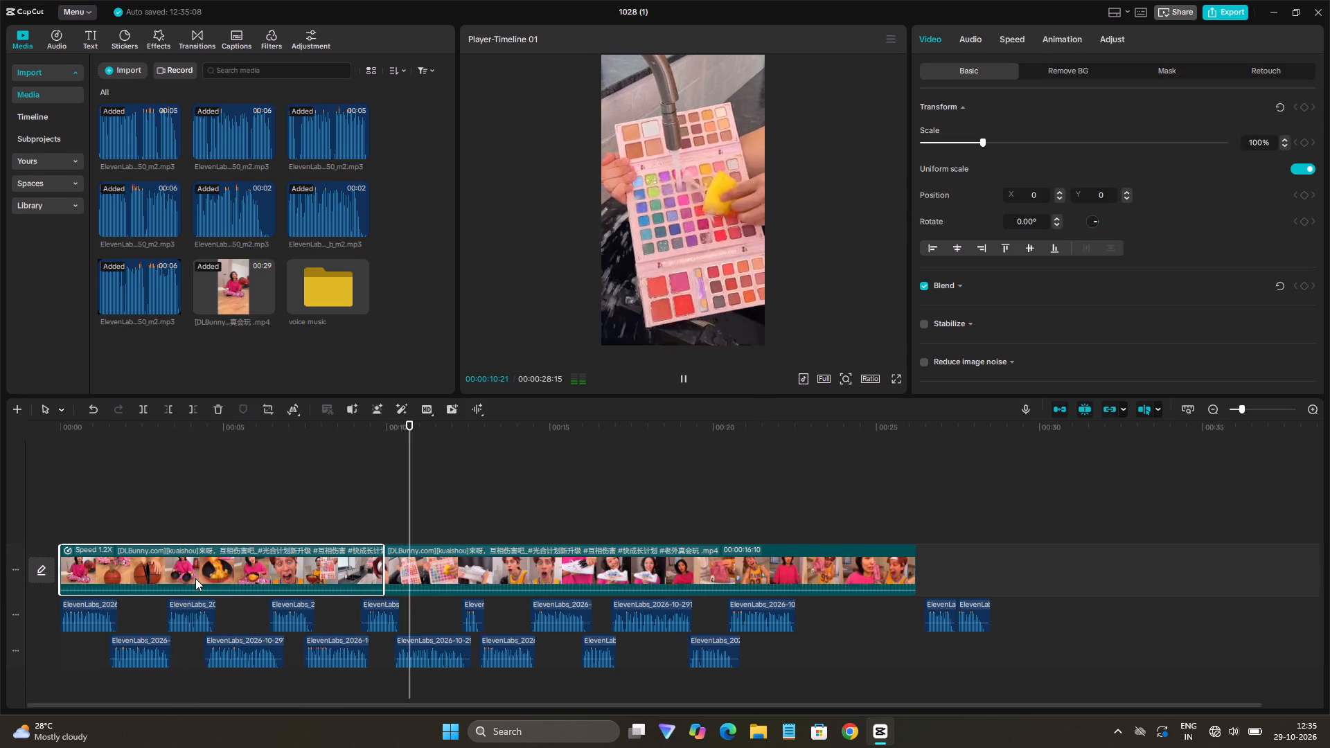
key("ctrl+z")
Mirror the first video clip and play it back through to the start of the second clip.
key("space")
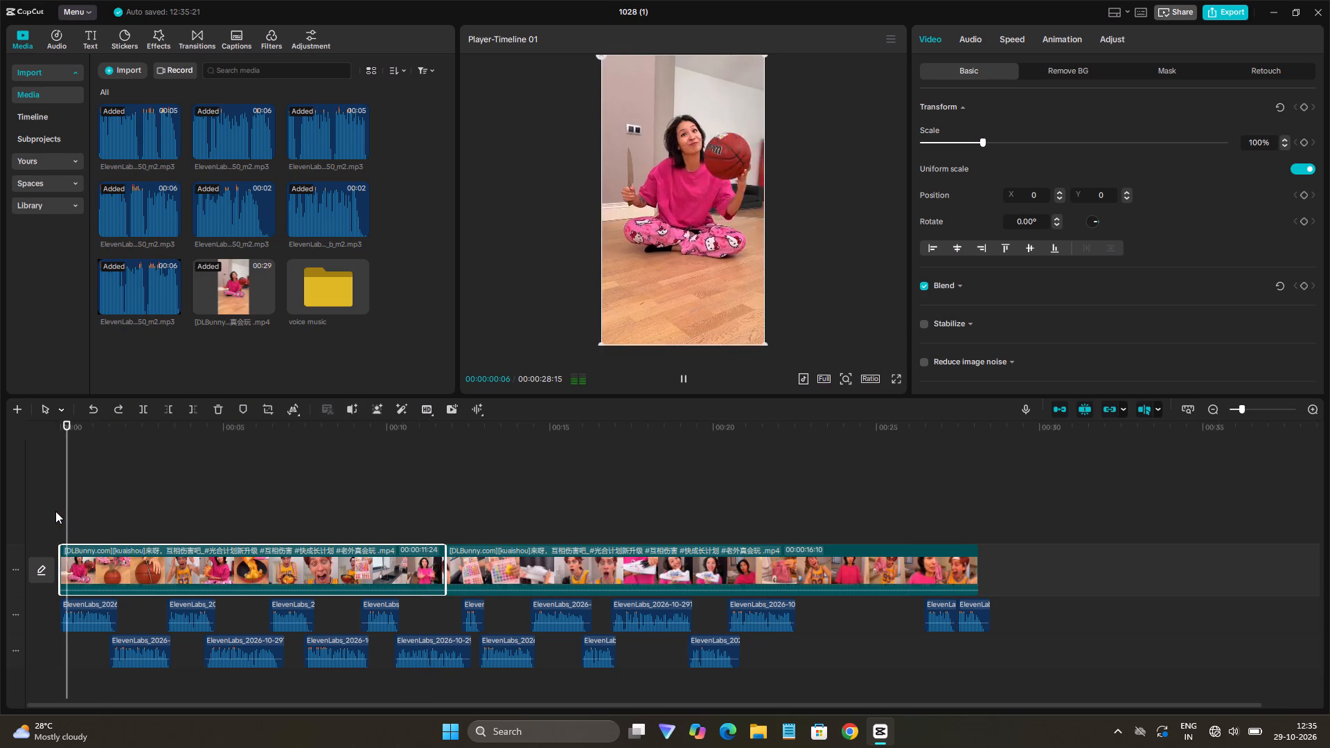
key("space")
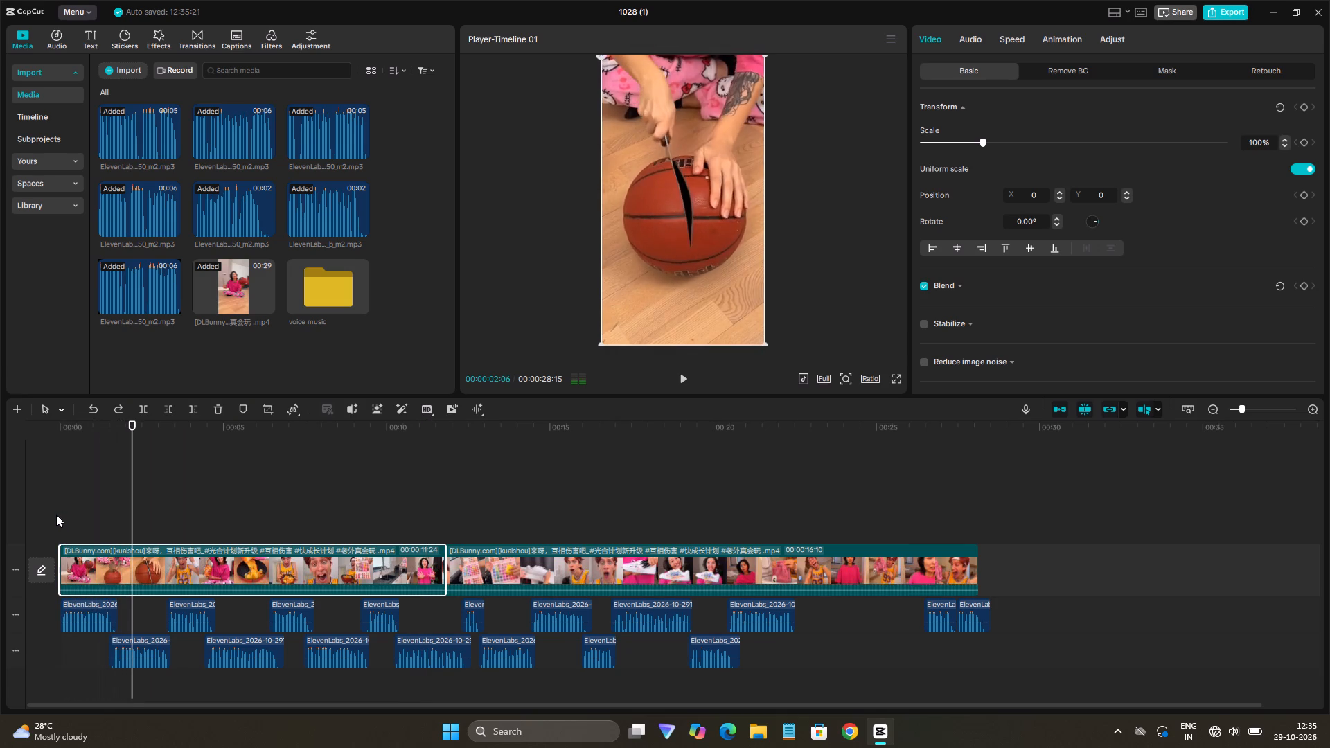
left_click(121, 582)
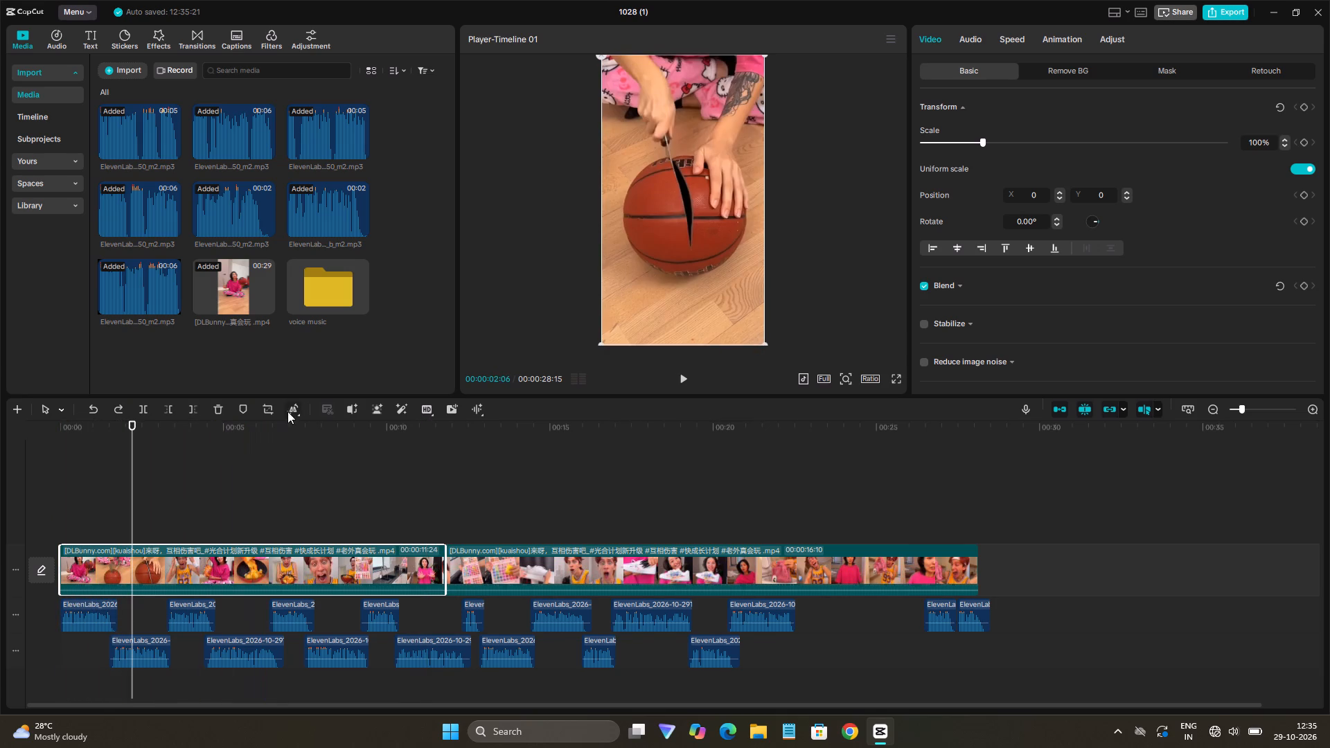
left_click(291, 409)
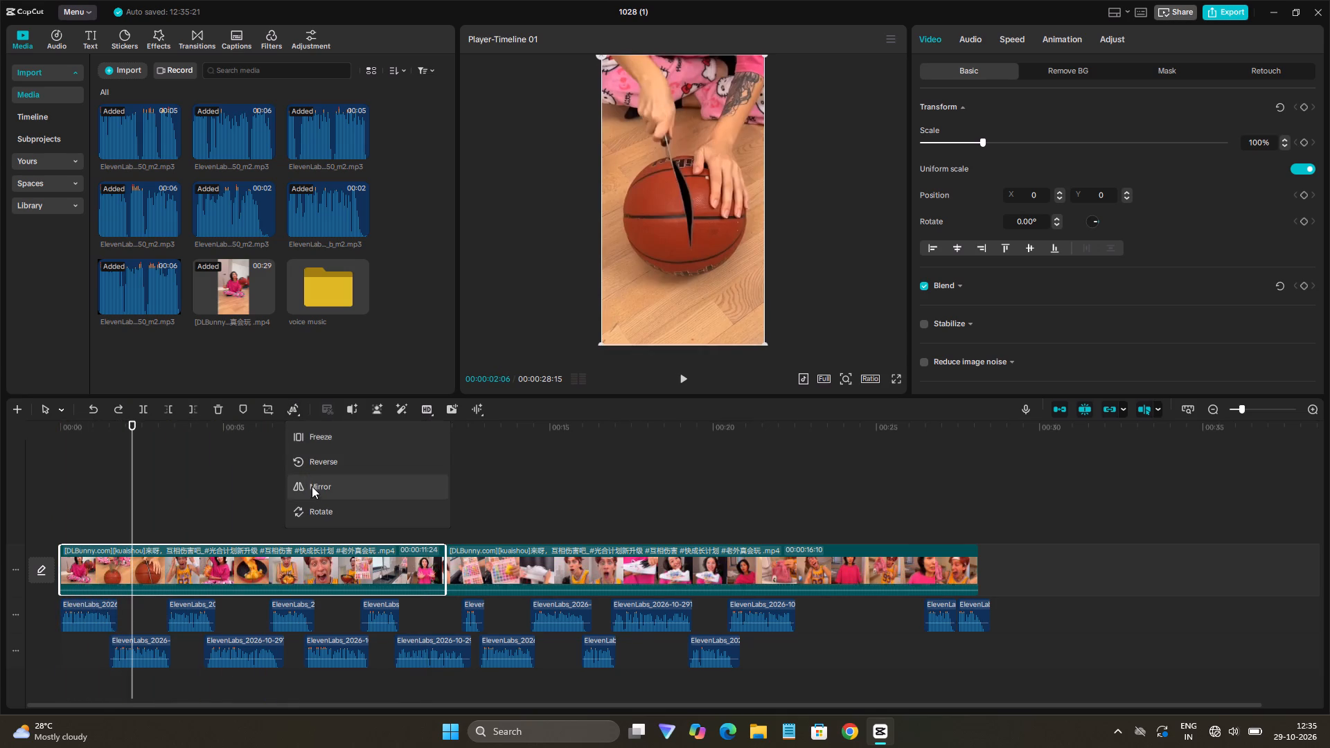
left_click(312, 489)
key("space")
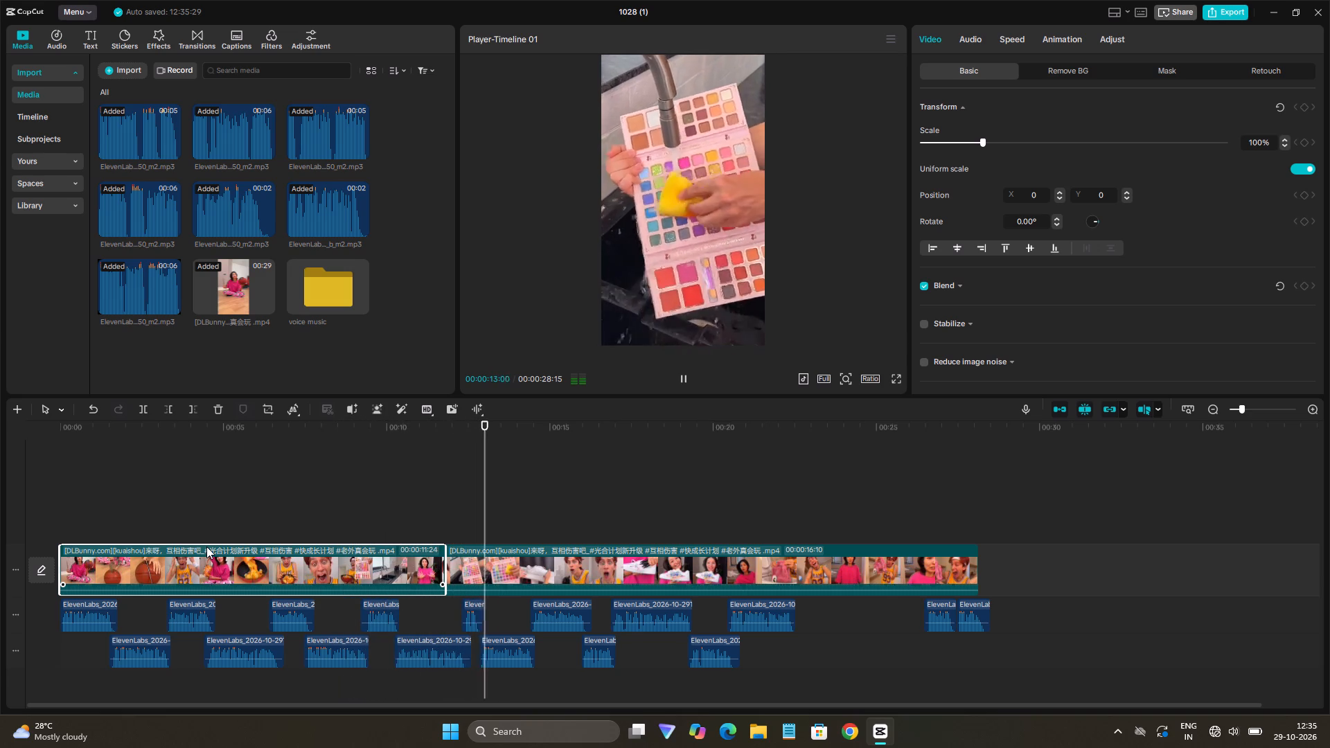
key("space")
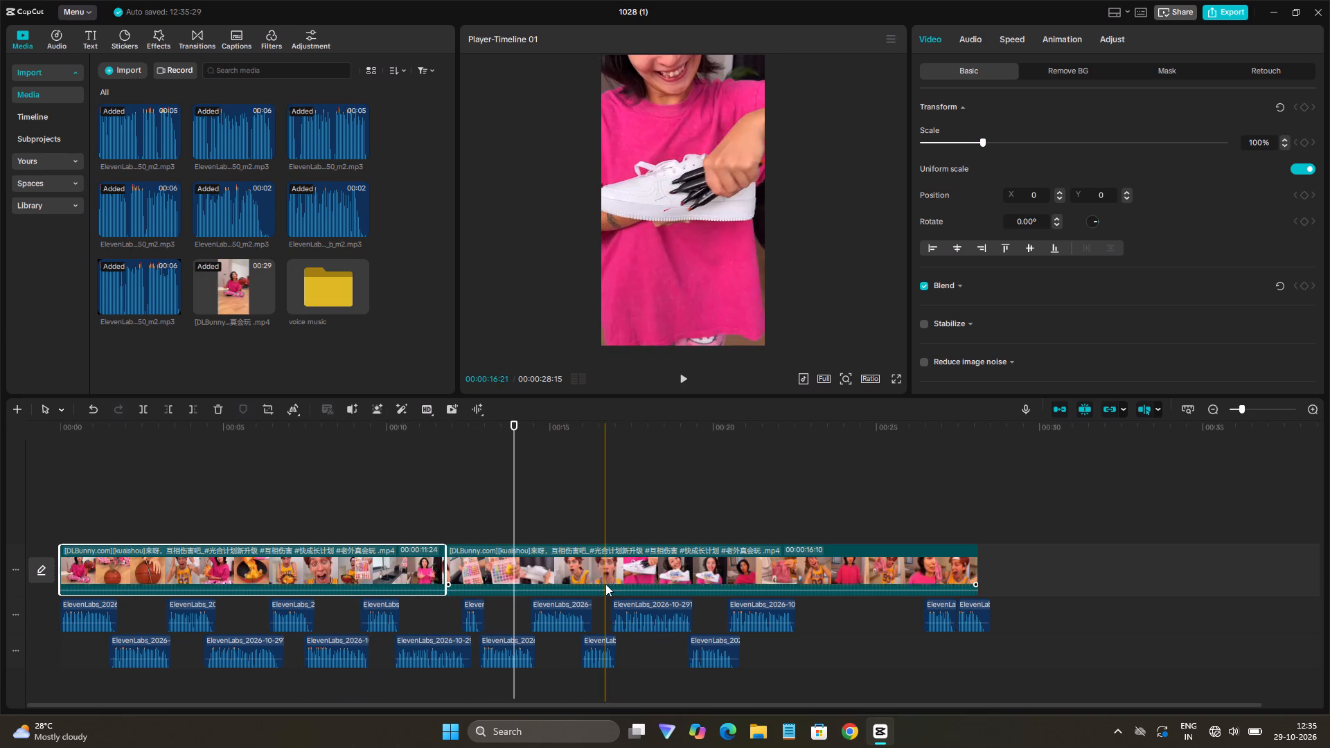
Mirror the second video clip and preview it from its beginning at about 12 s.
left_click(604, 582)
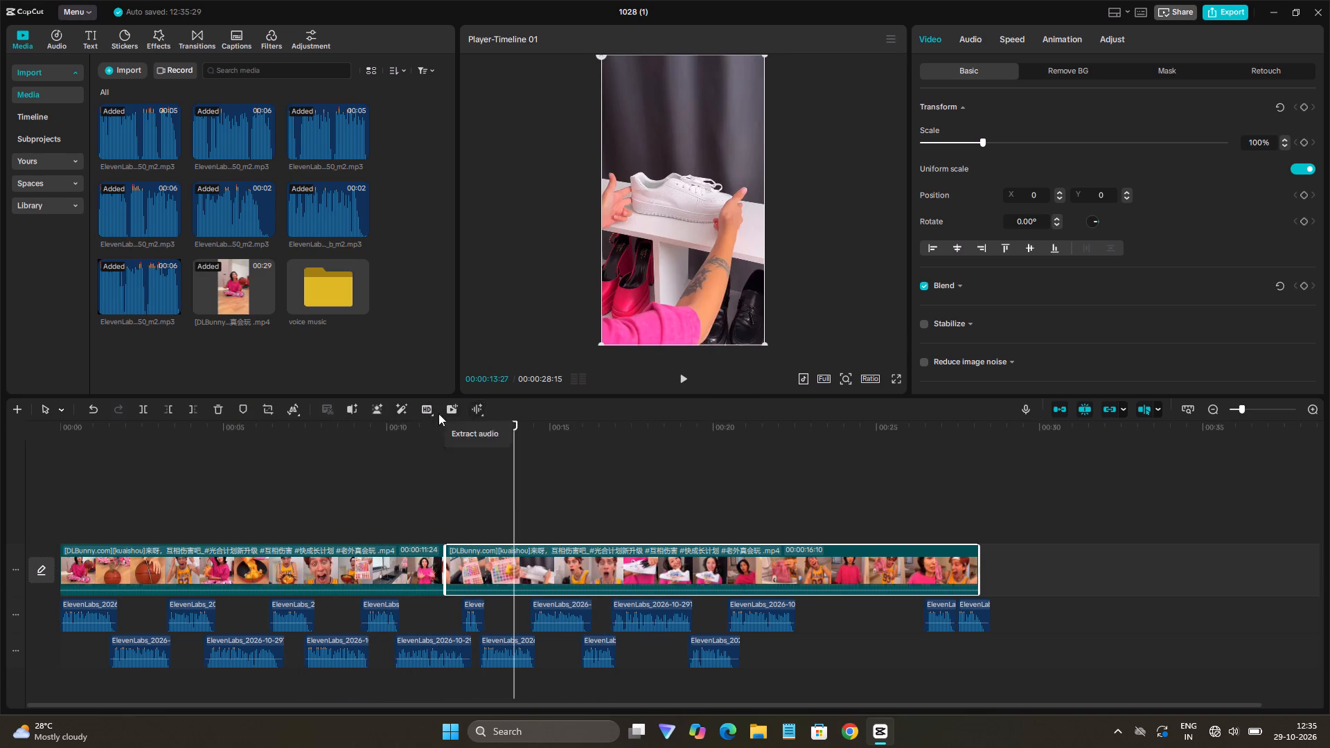
left_click(296, 414)
left_click(305, 489)
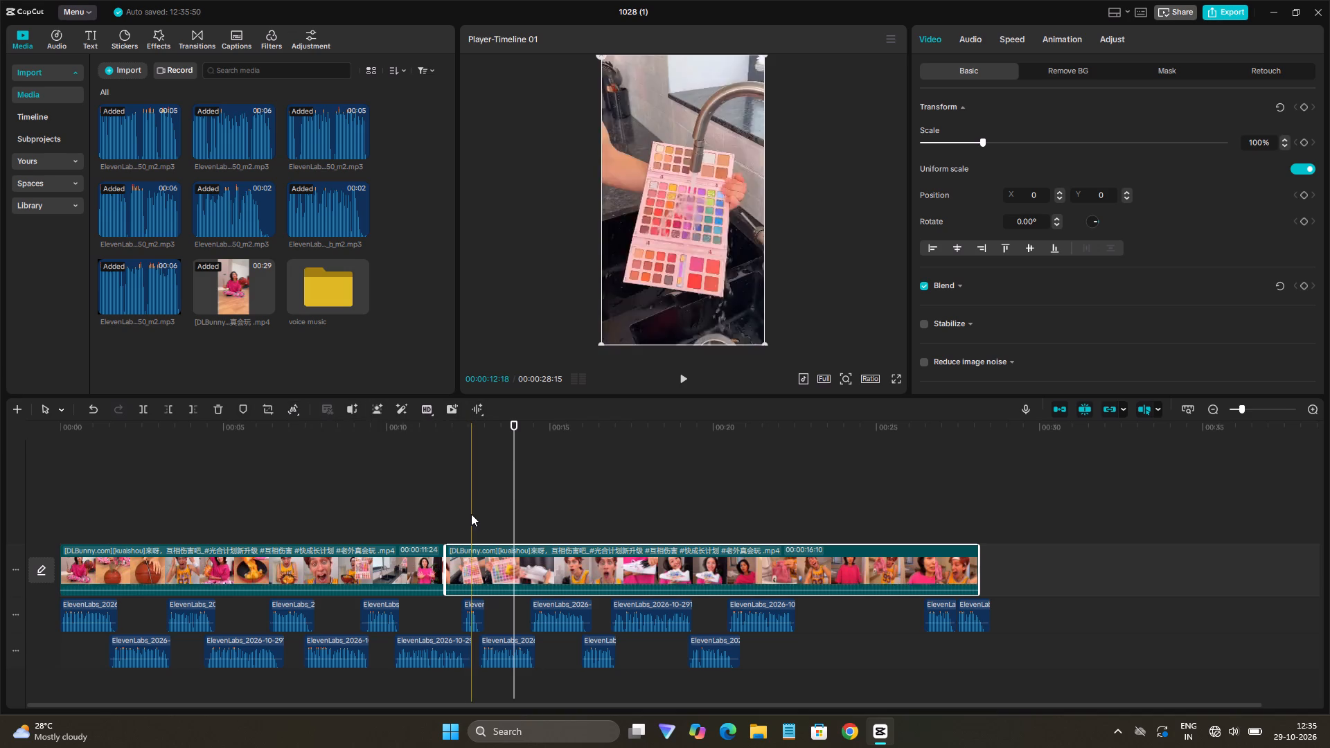
key("space")
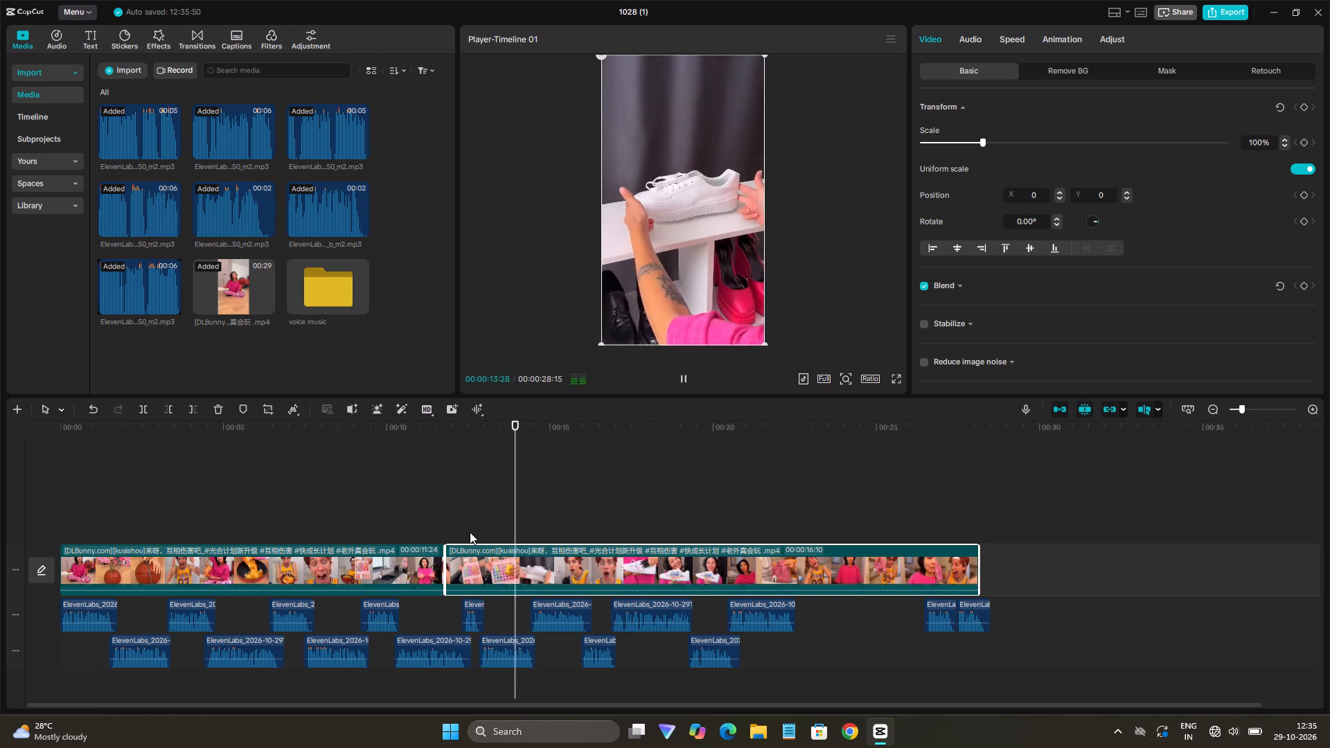
key("space")
left_click(454, 533)
key("space")
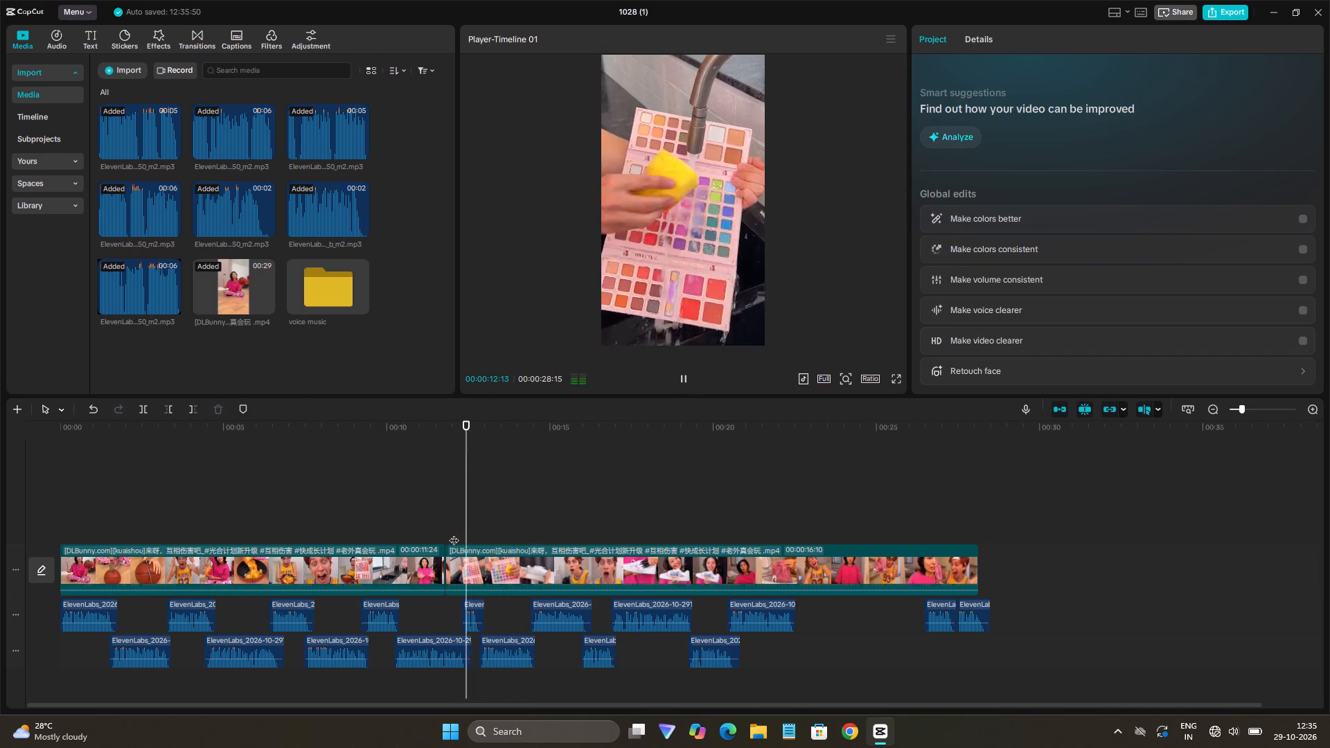
key("space")
Trim the end of the first video clip back to about 11 s and play back the timeline to about 17.4 s.
left_click(406, 533)
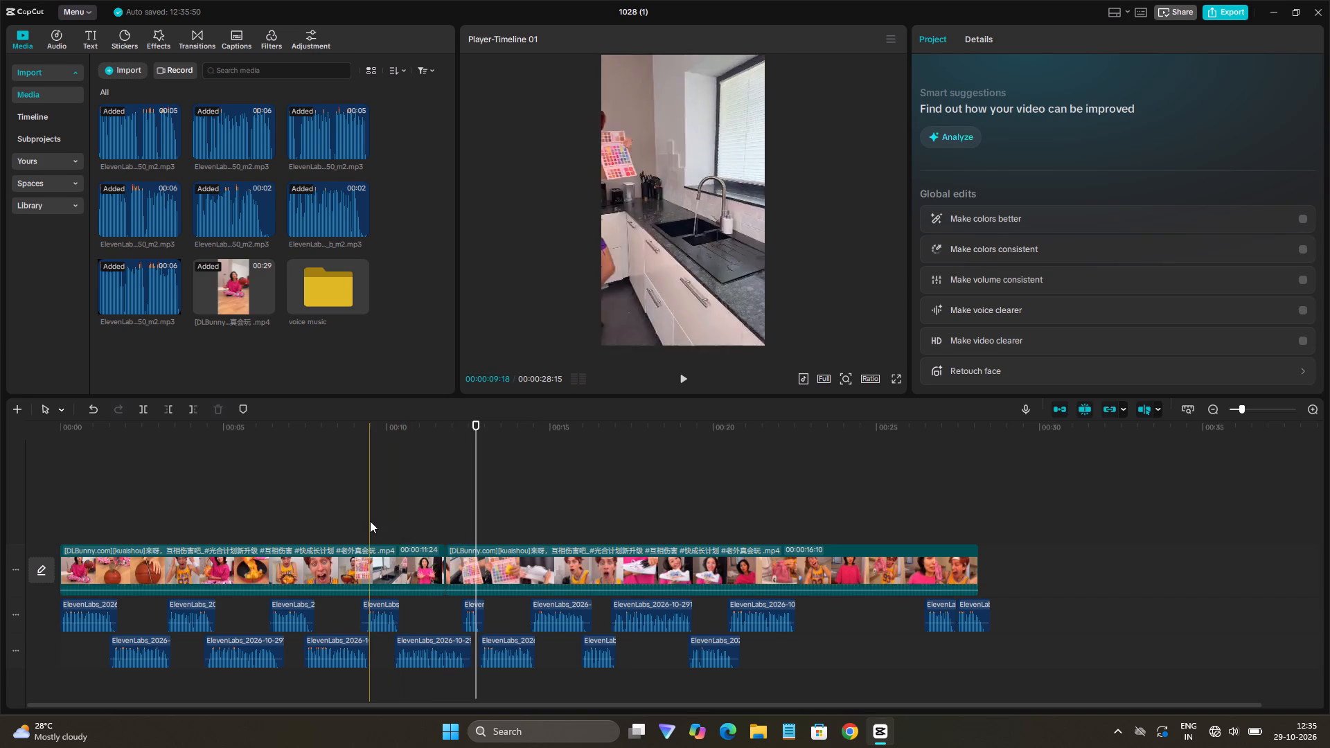
left_click(370, 521)
key("space")
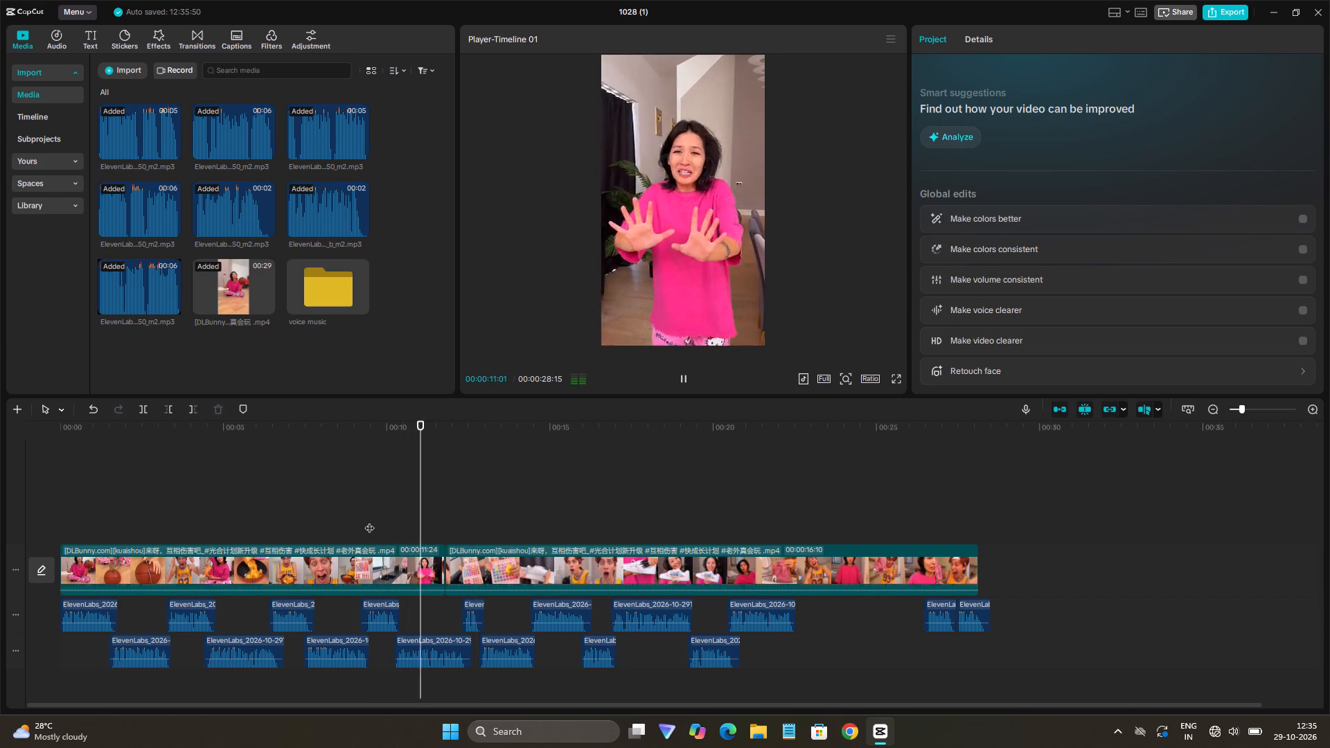
key("space")
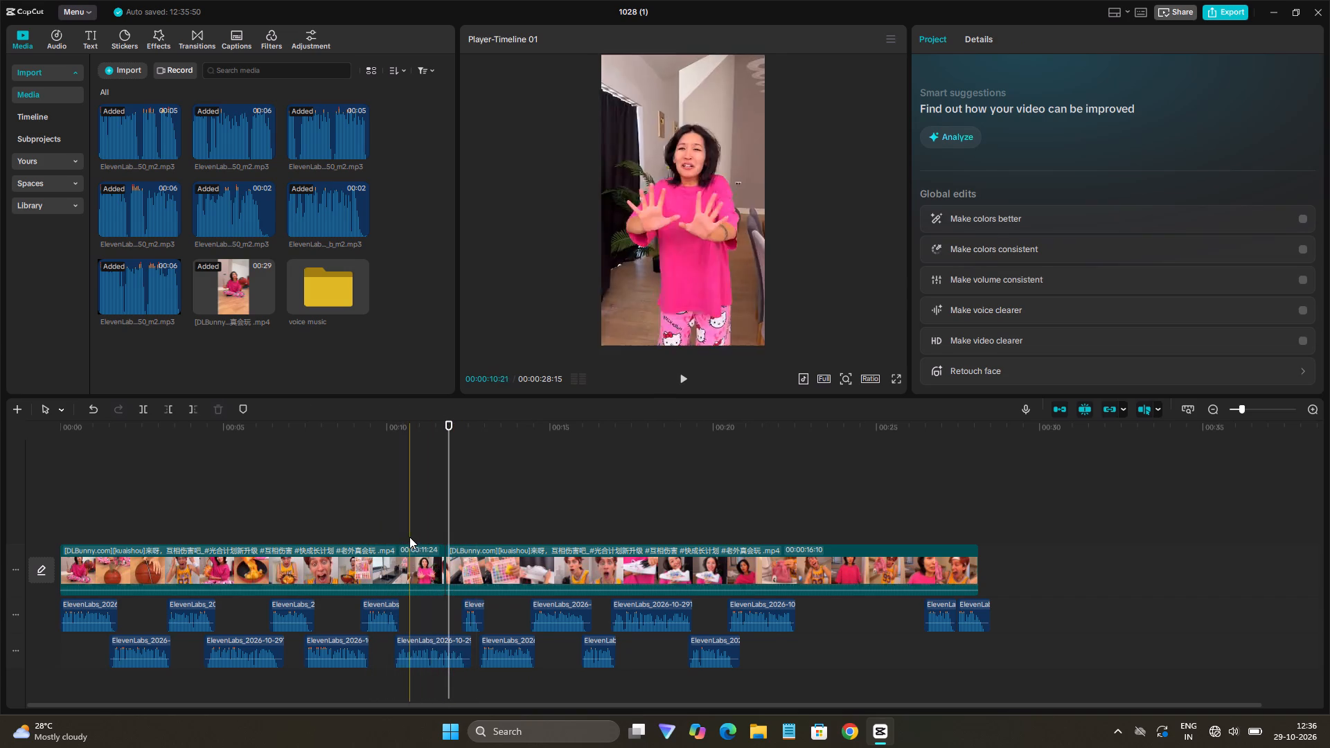
left_click(425, 549)
left_click_drag(445, 561, 432, 569)
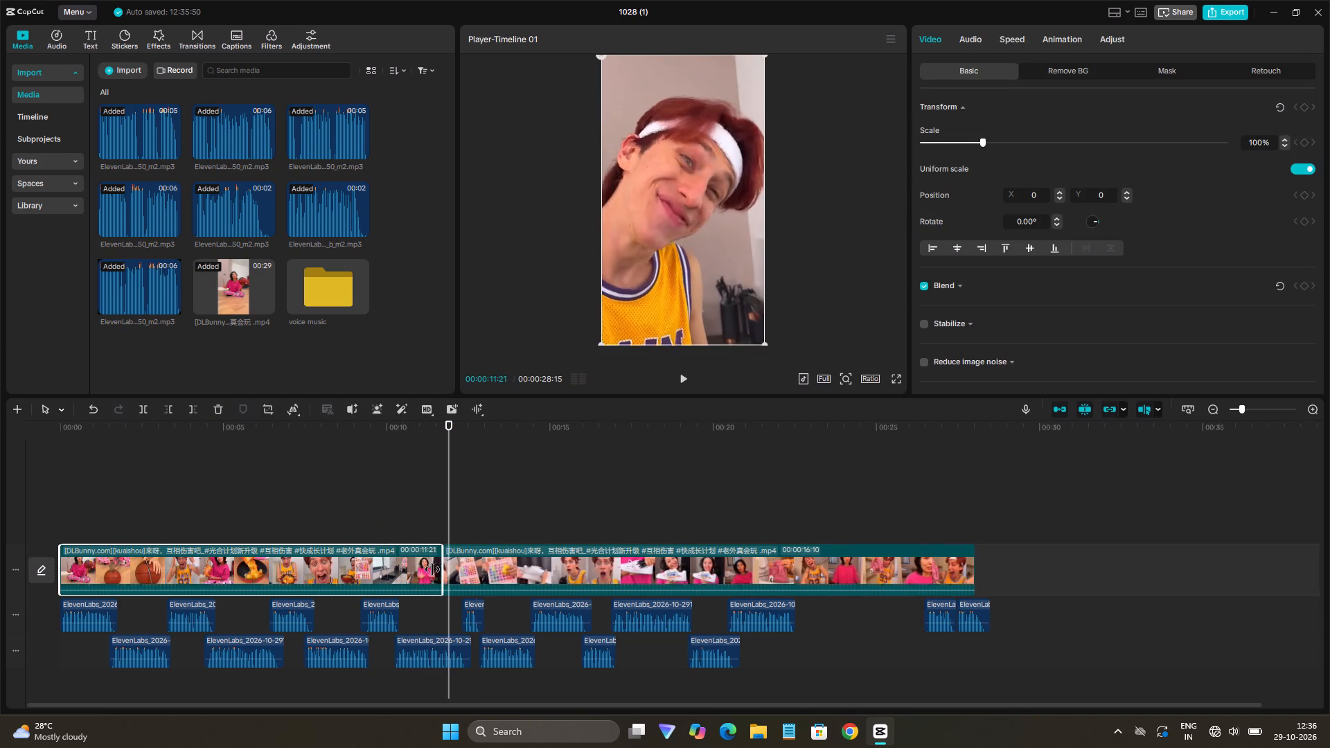
left_click_drag(432, 569, 416, 576)
key("space")
key("space")
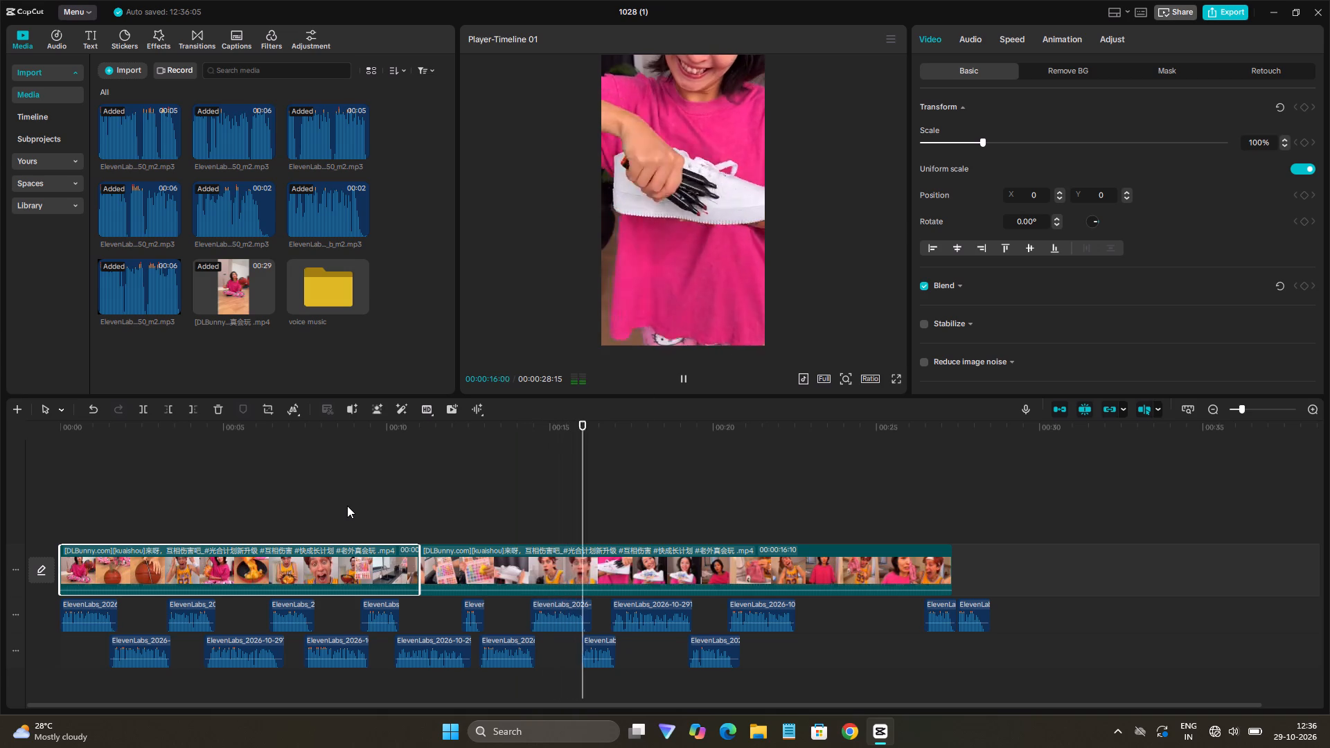
key("space")
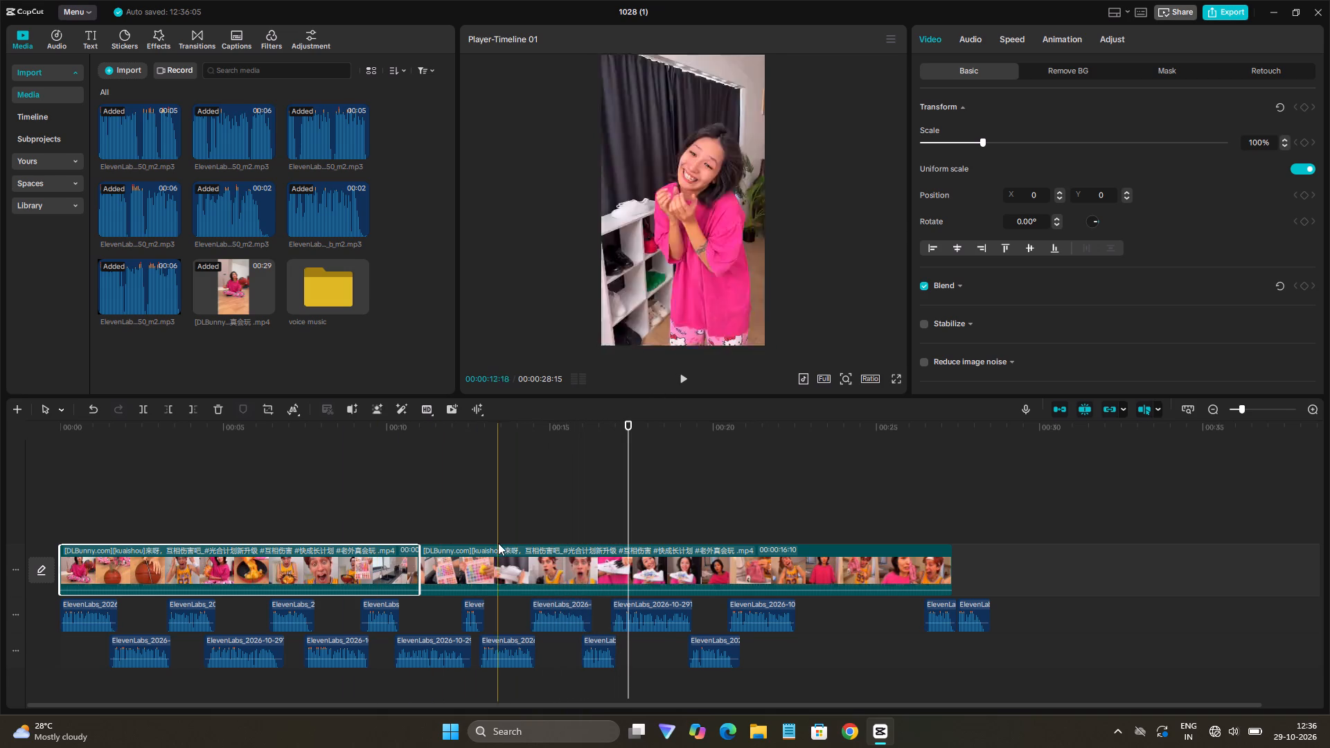
Split the second video clip at about 00:00:17:12, 00:00:16:21, 00:00:15:29 and 00:00:15:08.
key("b")
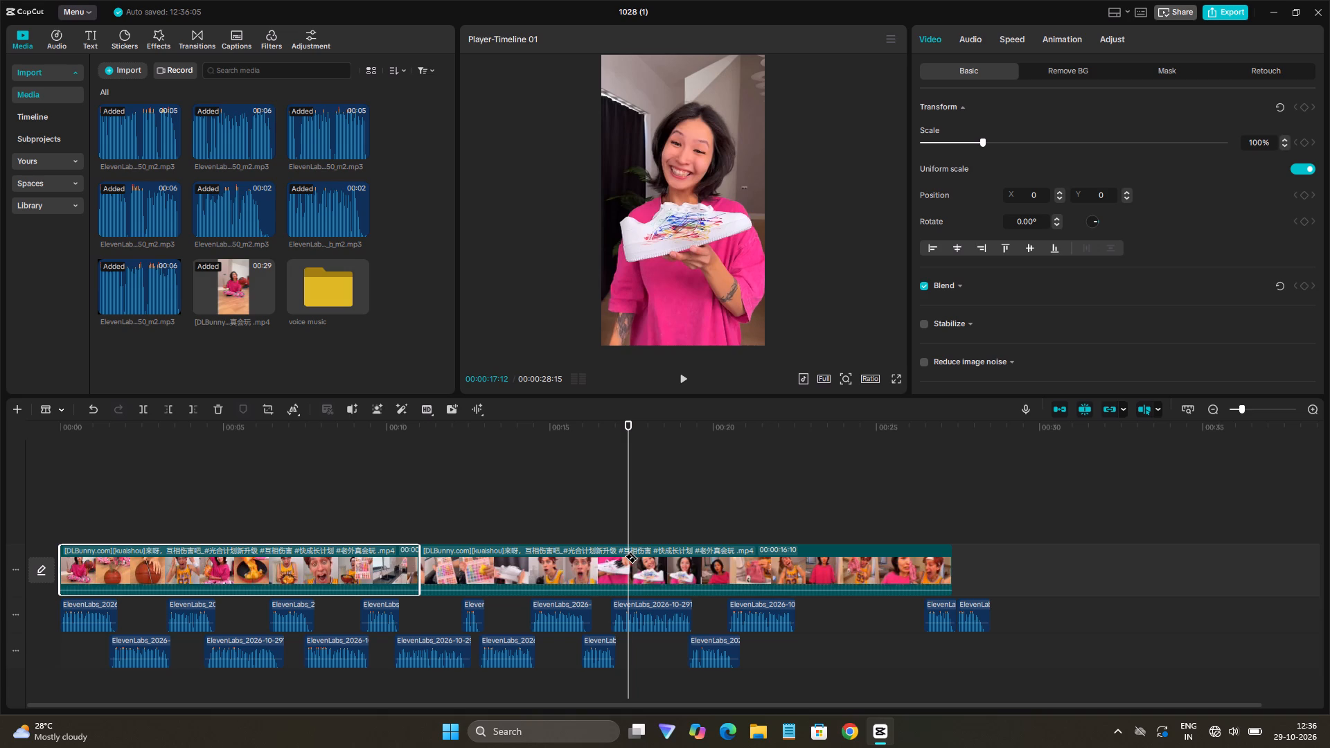
left_click(631, 551)
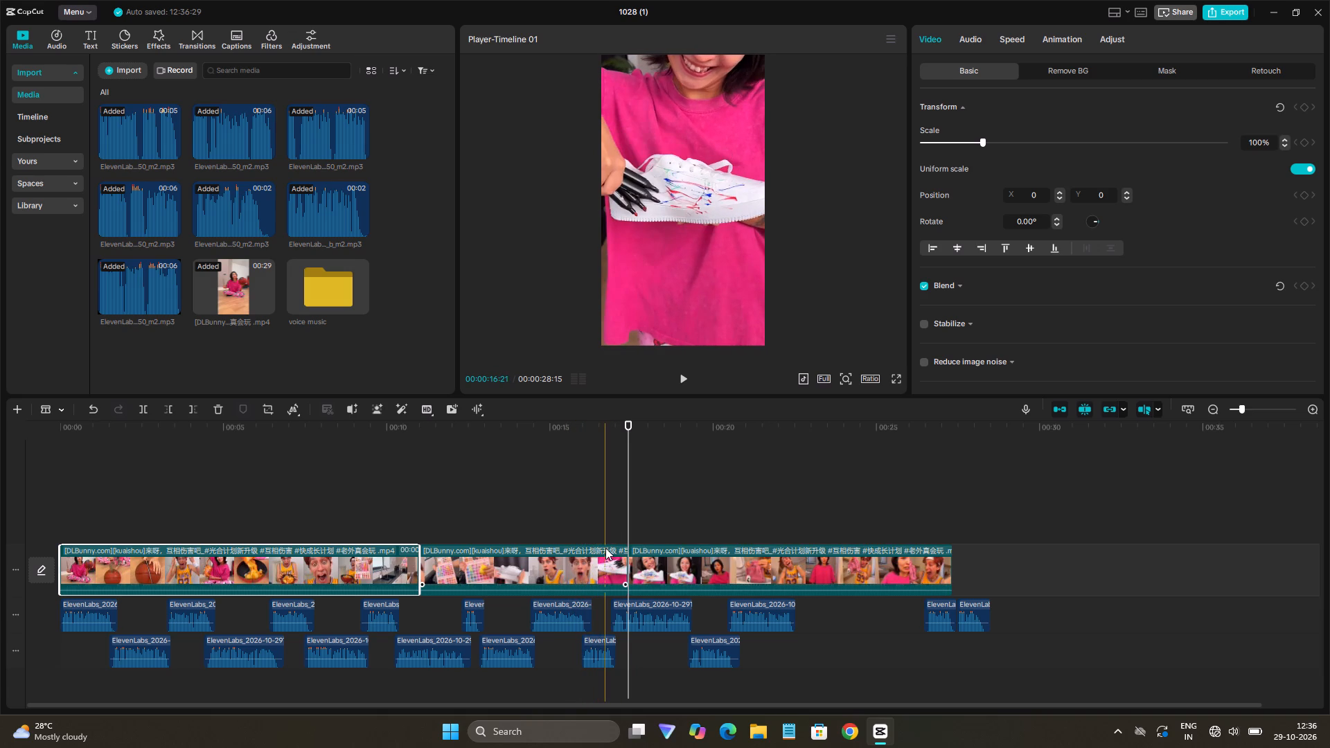
left_click(605, 548)
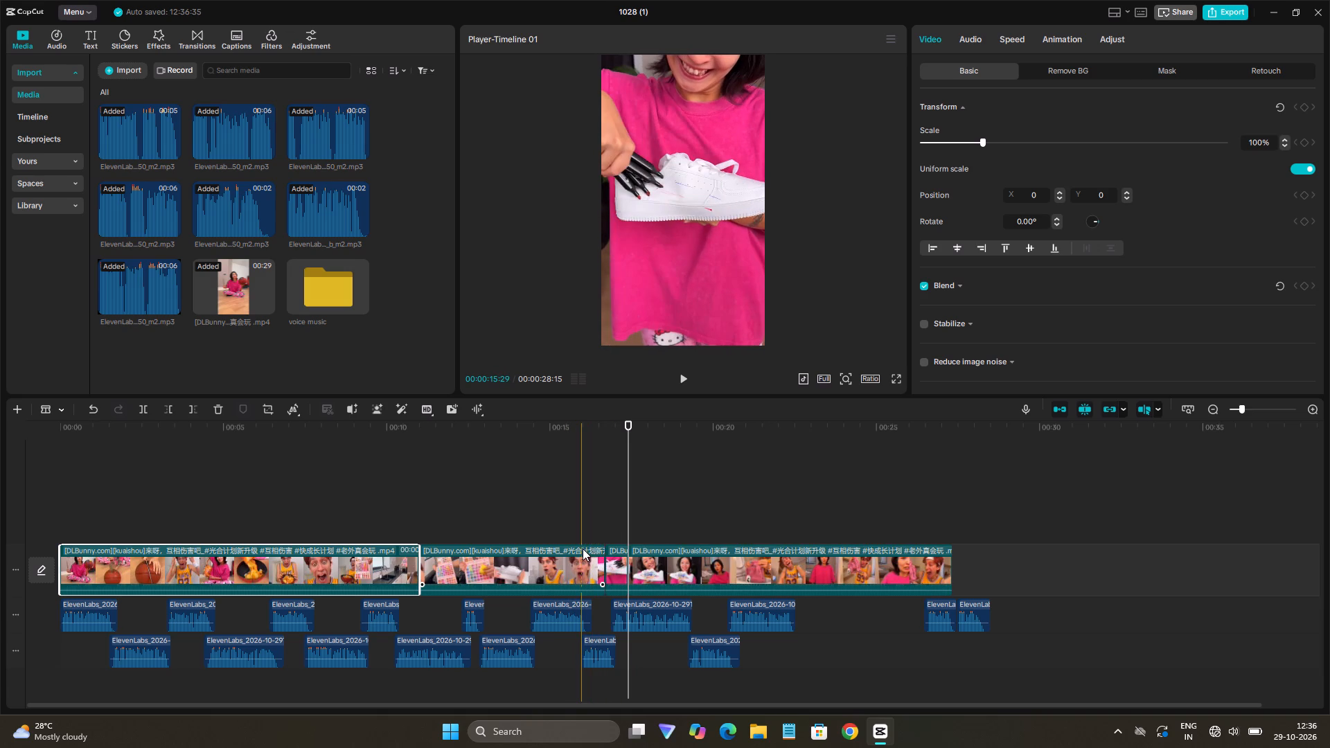
left_click(583, 549)
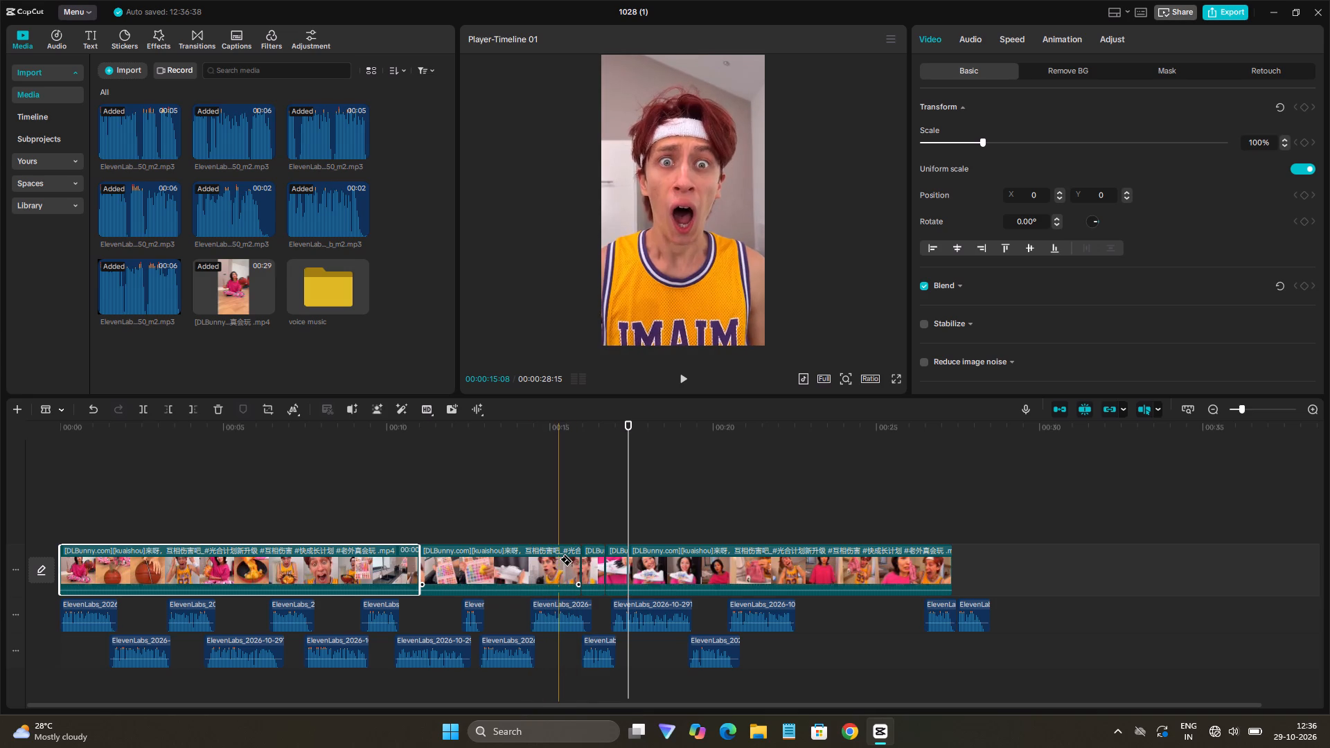
left_click(559, 560)
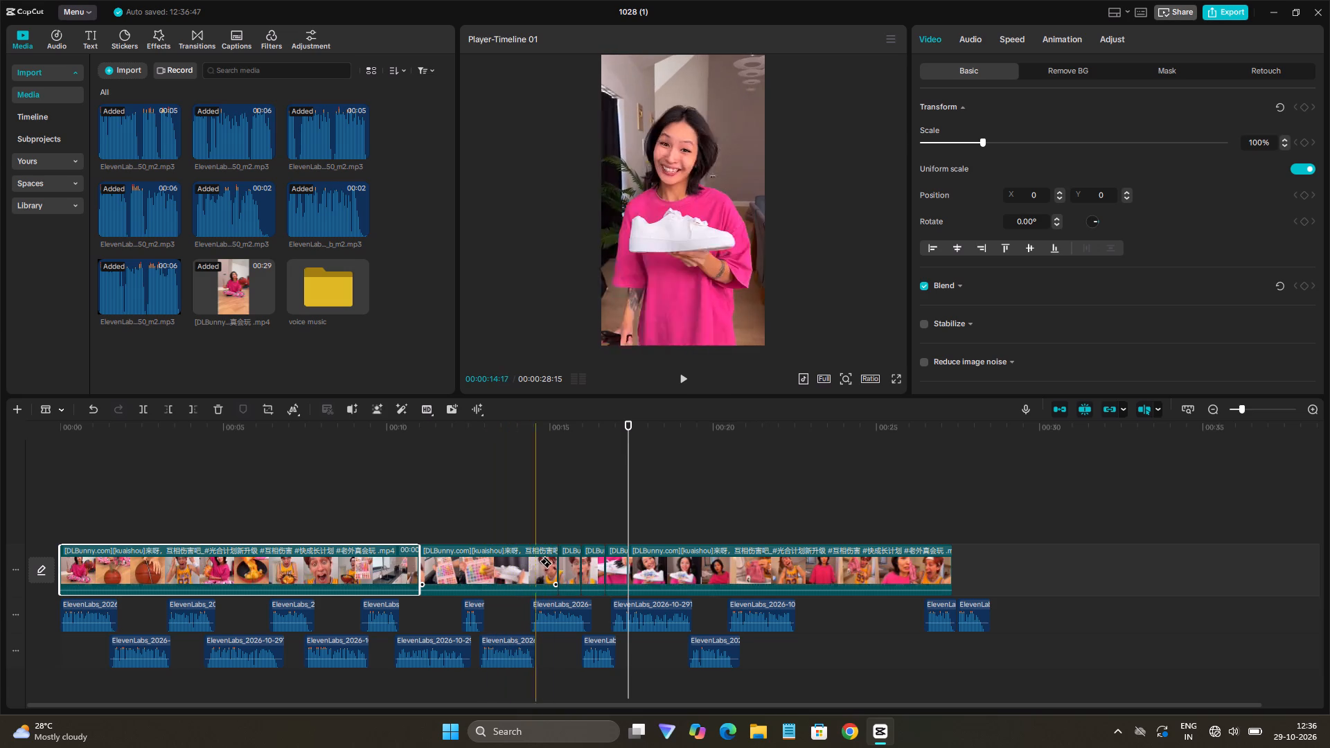
key("a")
Trim about 0.3 s off the start of the short video clip beginning at 00:00:15:29.
left_click(589, 571)
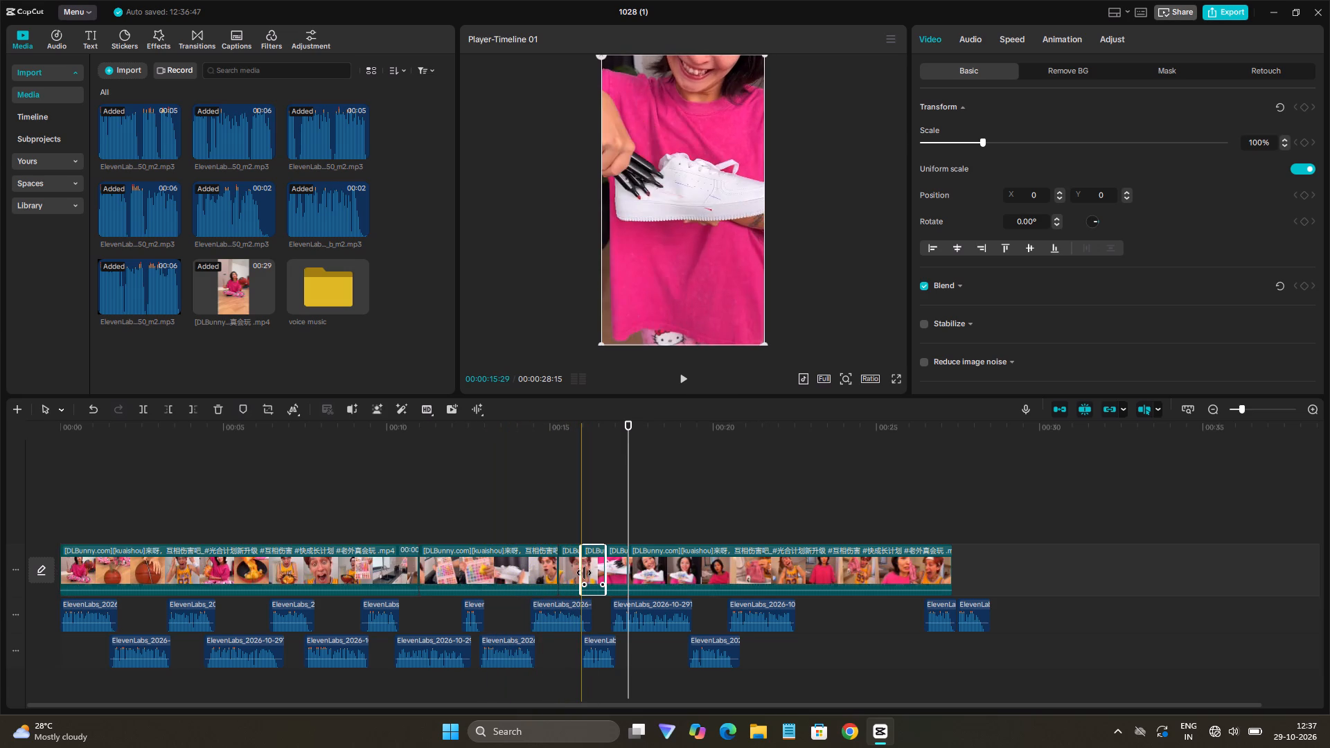
left_click_drag(583, 573, 591, 579)
Delete the short video clip between 00:00:15:08 and 00:00:15:29, and play back across the cut from about 13 s.
left_click(571, 574)
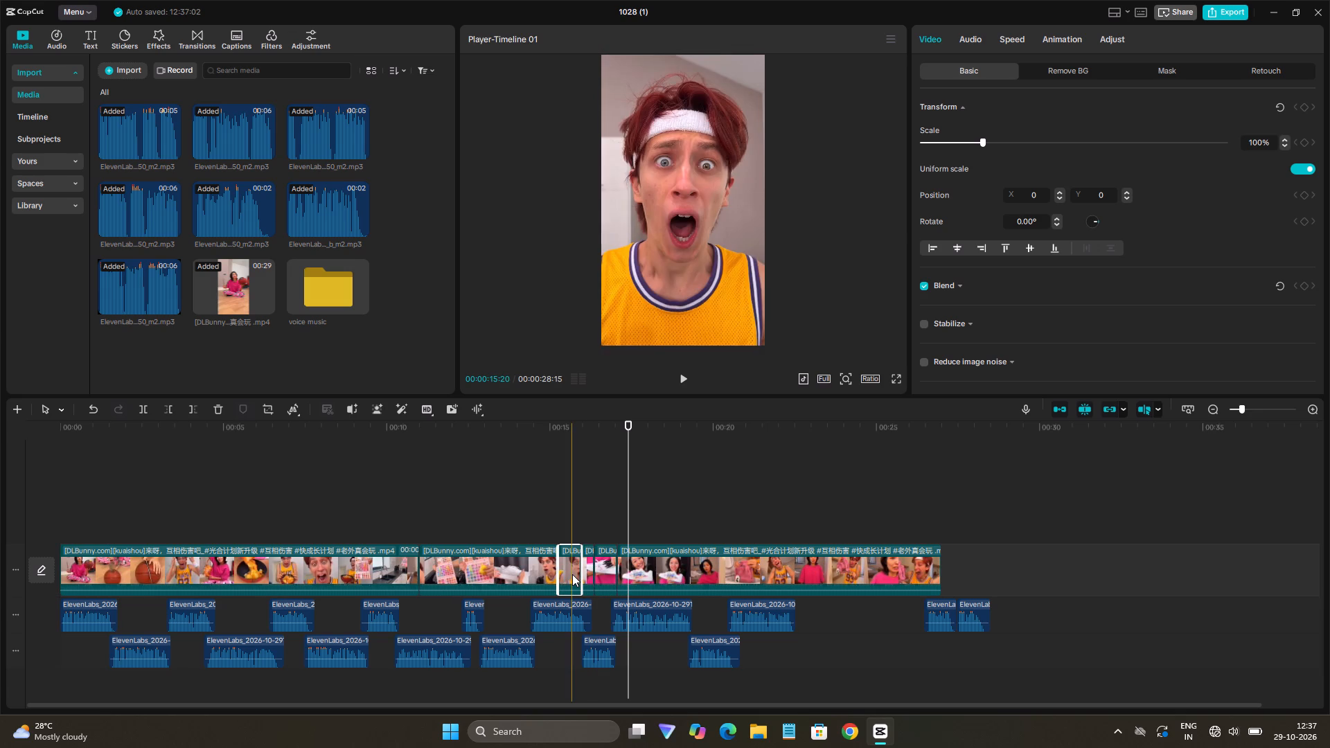
key("BackSpace")
left_click(488, 529)
key("space")
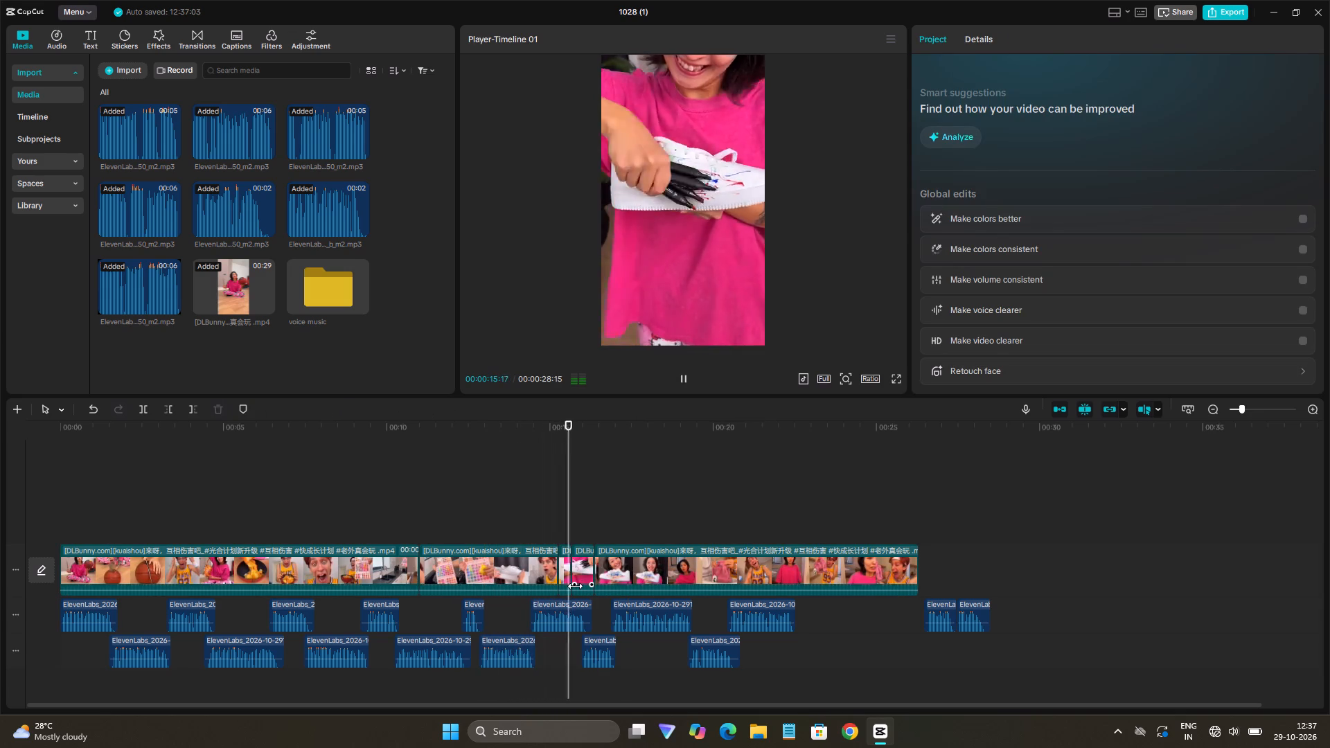
key("space")
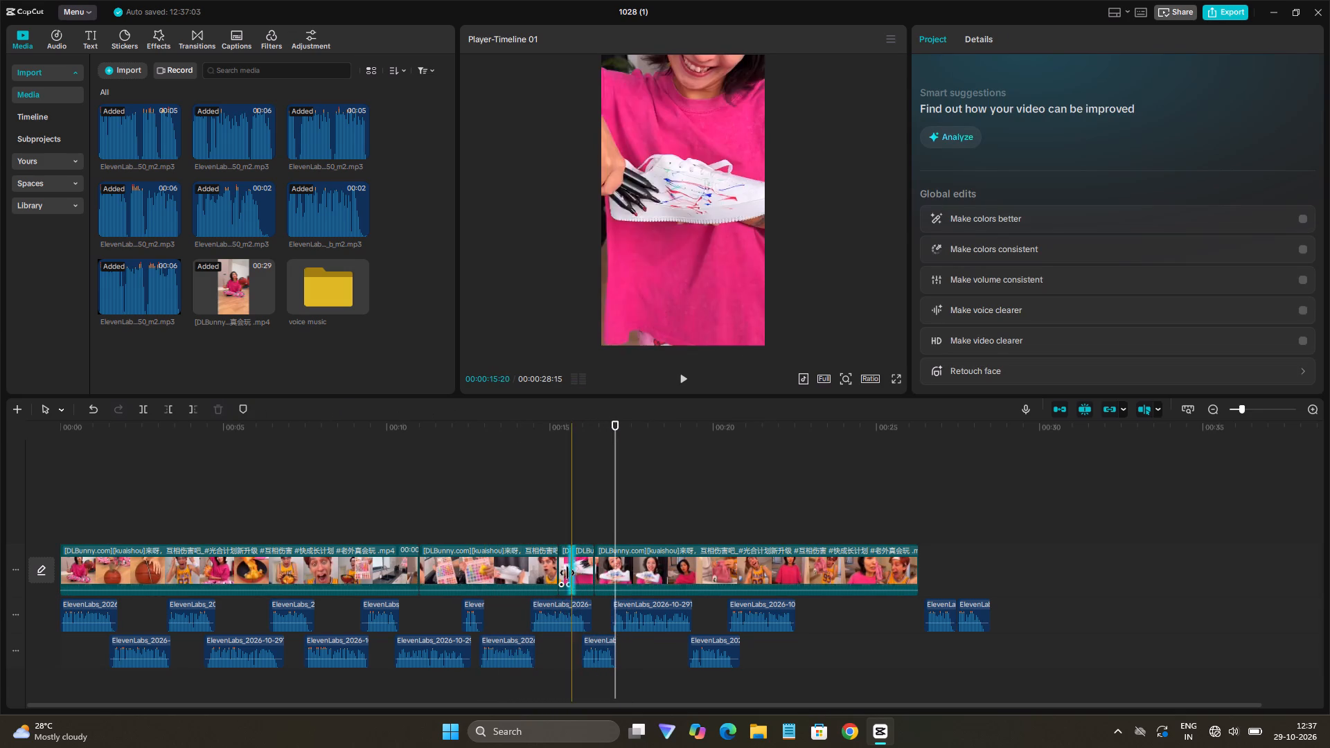
Trim the end of the second video clip back to about 15.1 s.
left_click(565, 573)
left_click(519, 566)
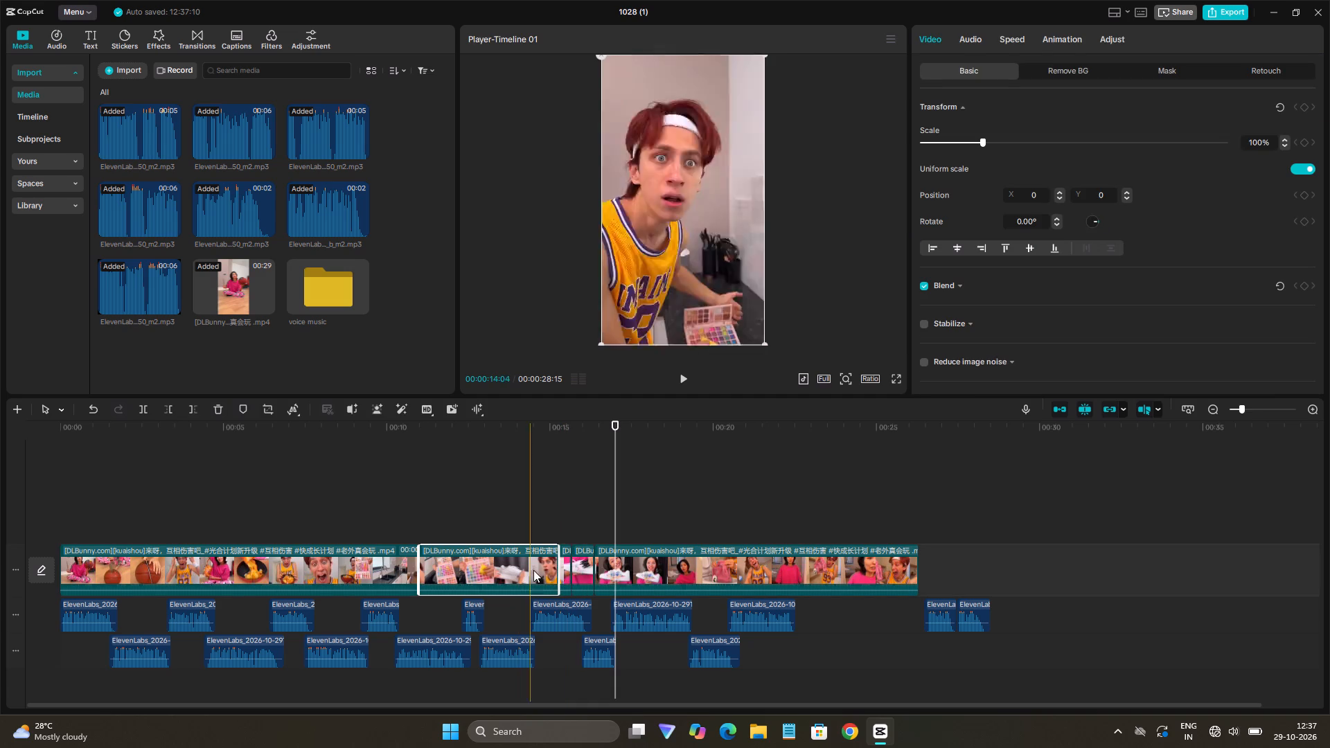
left_click_drag(557, 573, 551, 577)
Play back the timeline from about 14 s, 18 s and 16 s to check the scenes against the voice-over.
key("space")
left_click(511, 534)
key("space")
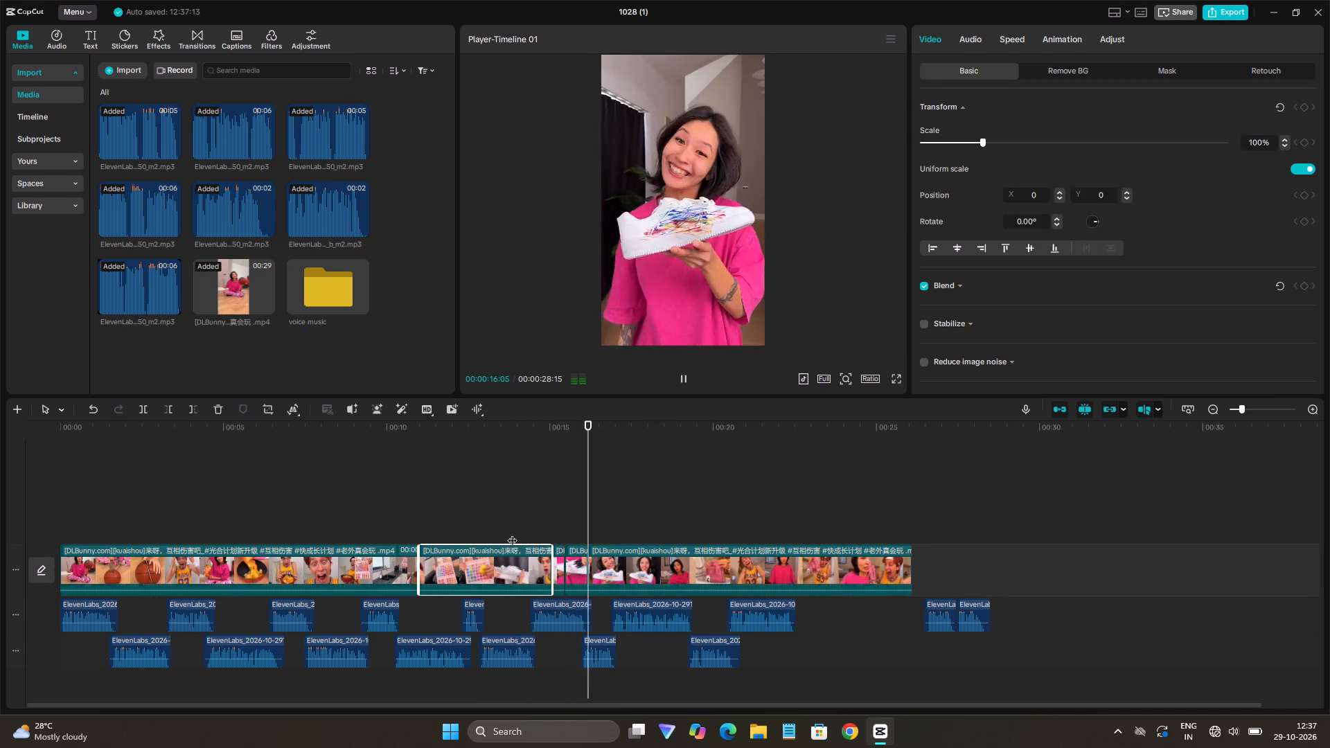
key("space")
key("space")
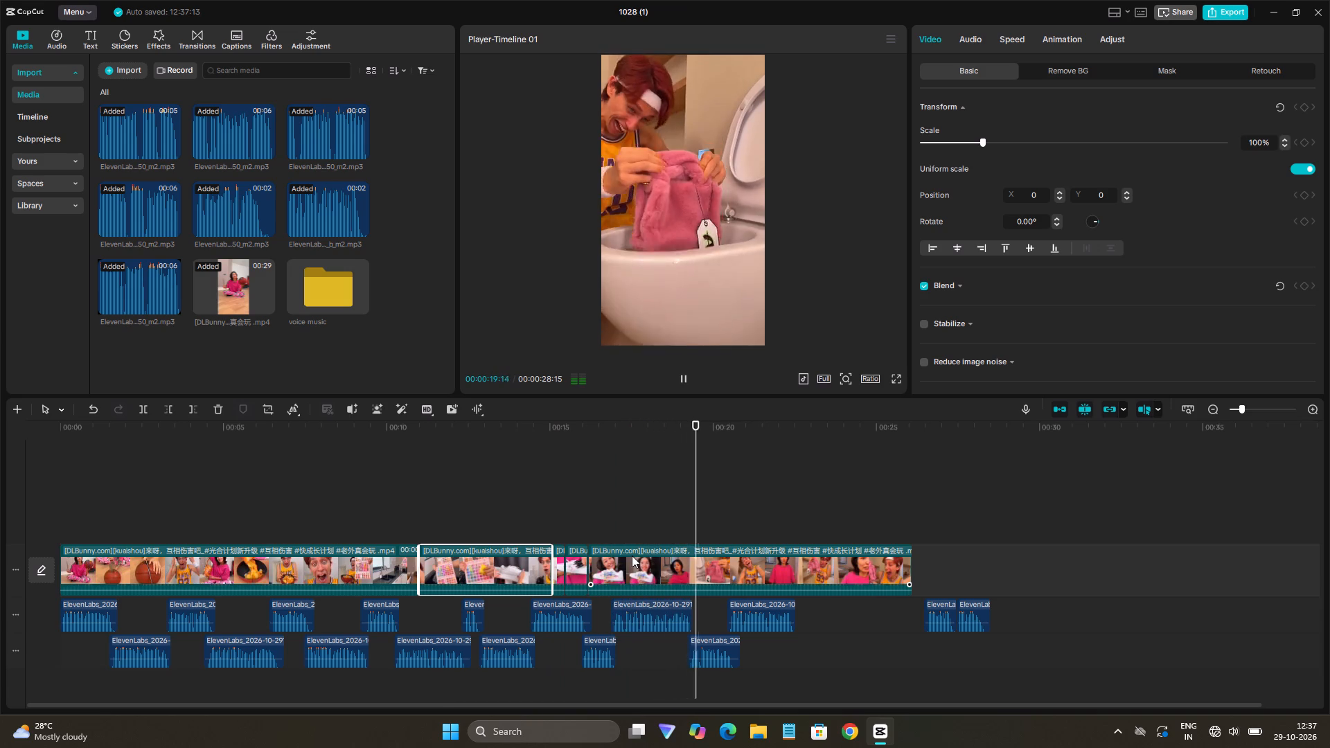
key("space")
left_click(639, 522)
key("space")
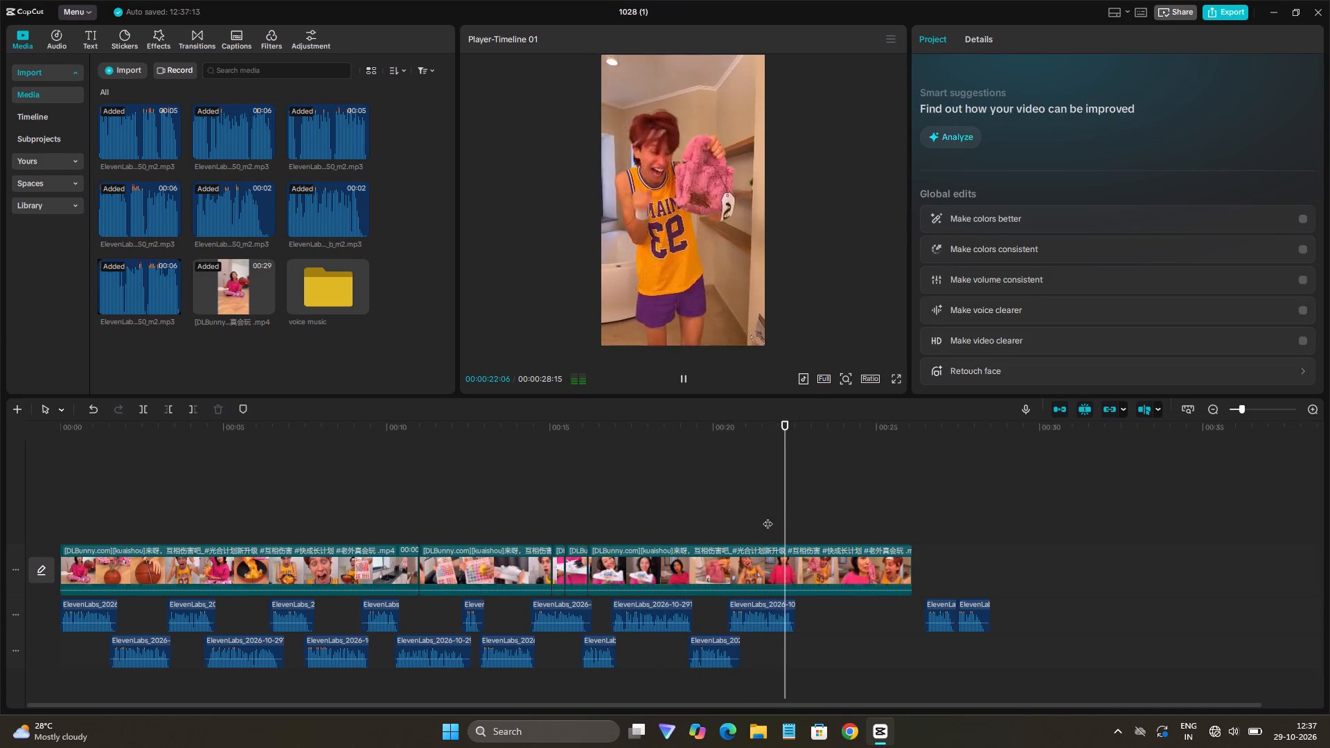
key("space")
key("space")
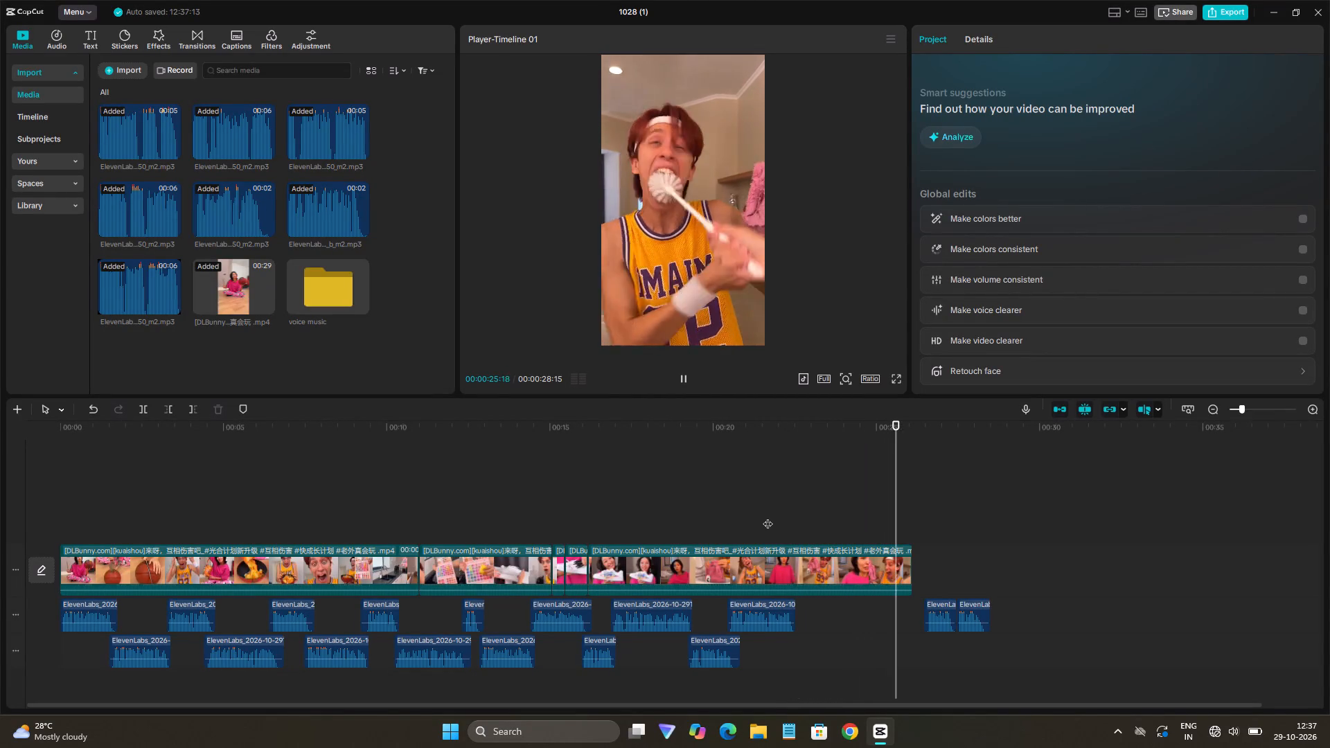
left_click(589, 528)
key("space")
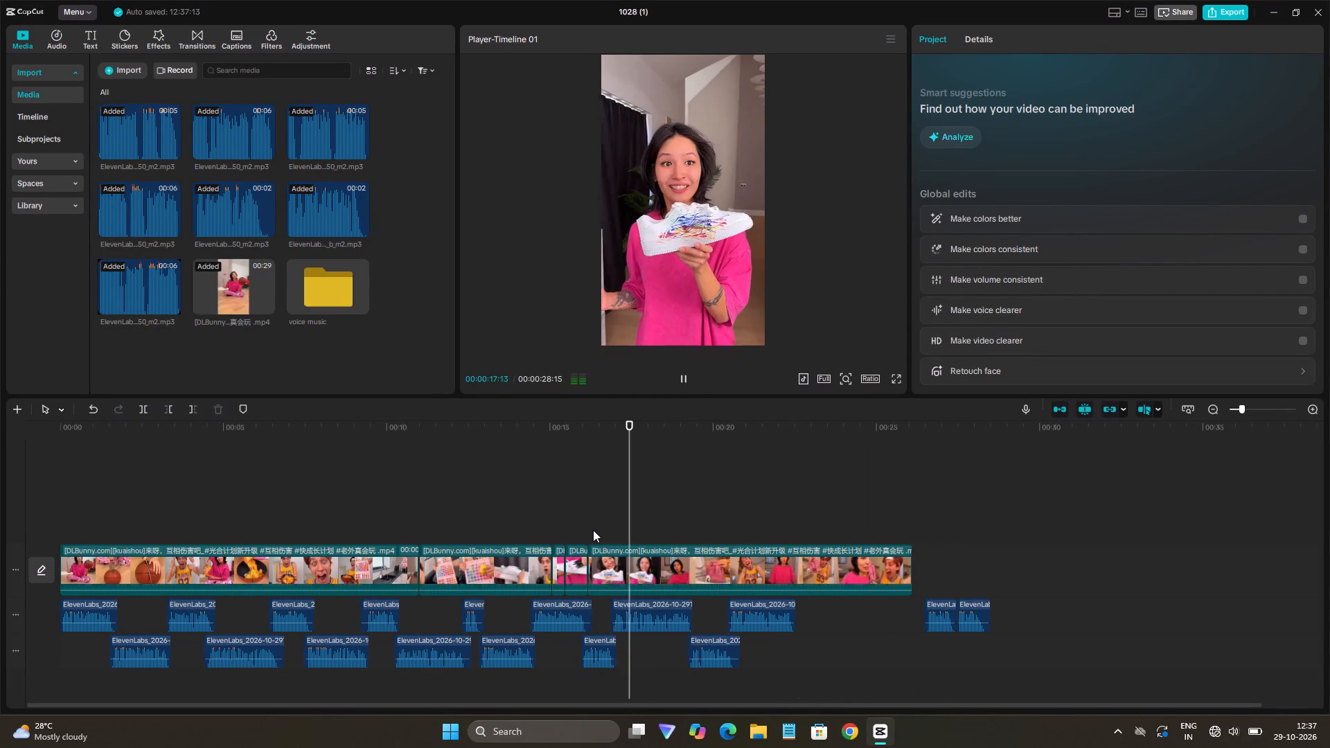
key("space")
Adjust the start edge of the last video clip slightly at about 00:00:16:05, and play back to about 18.6 s.
left_click(609, 564)
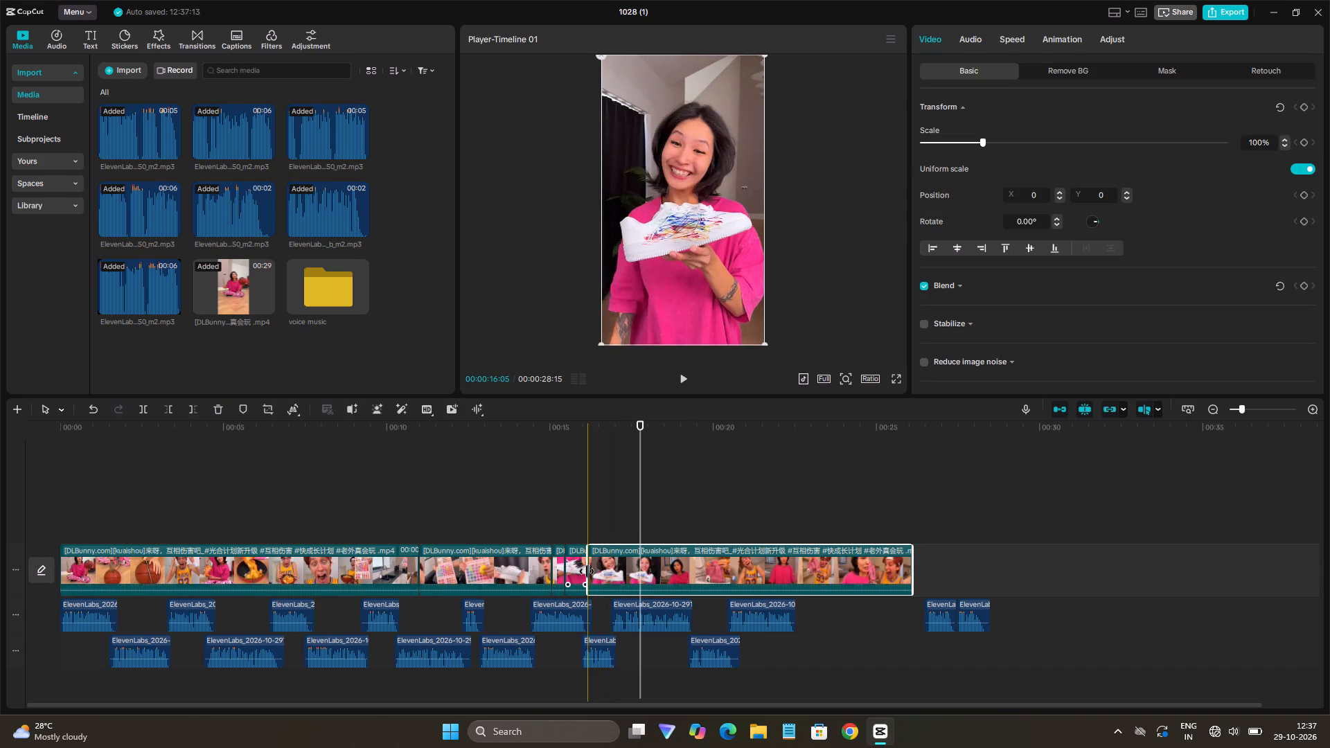
left_click(587, 571)
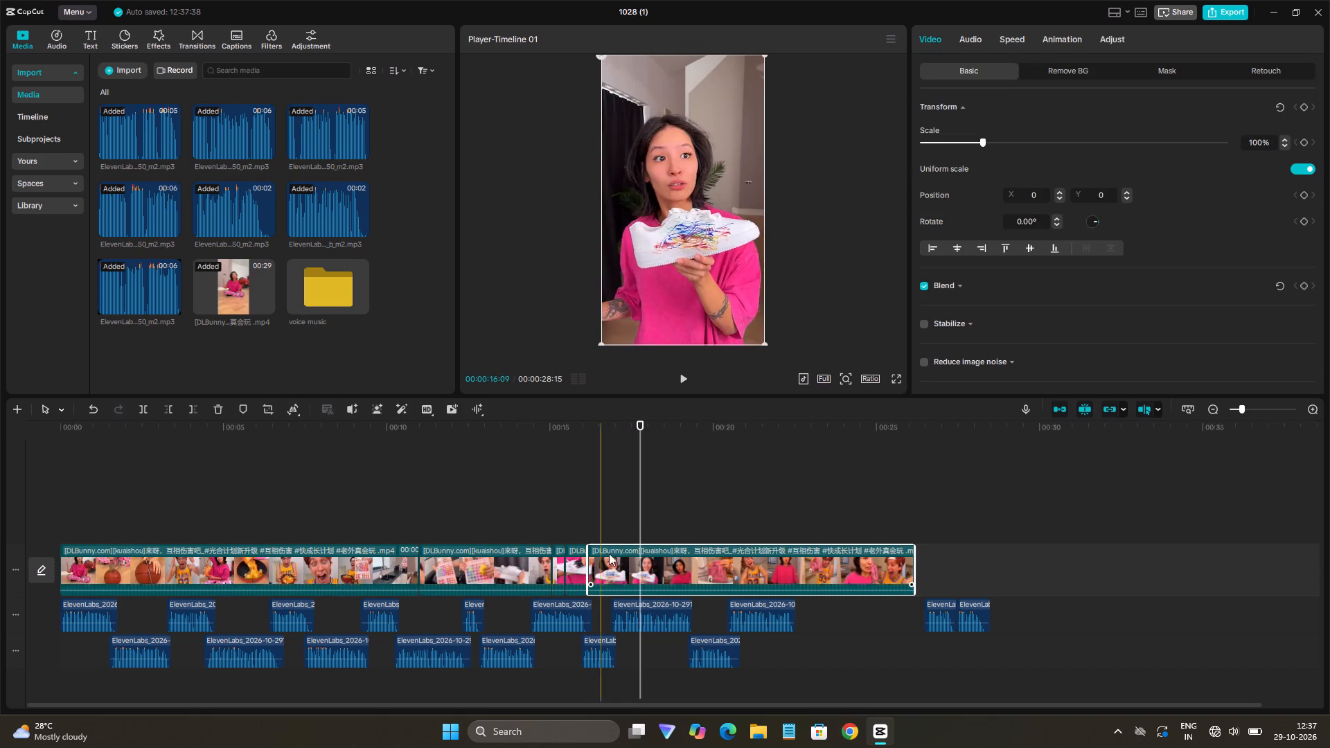
key("space")
key("space")
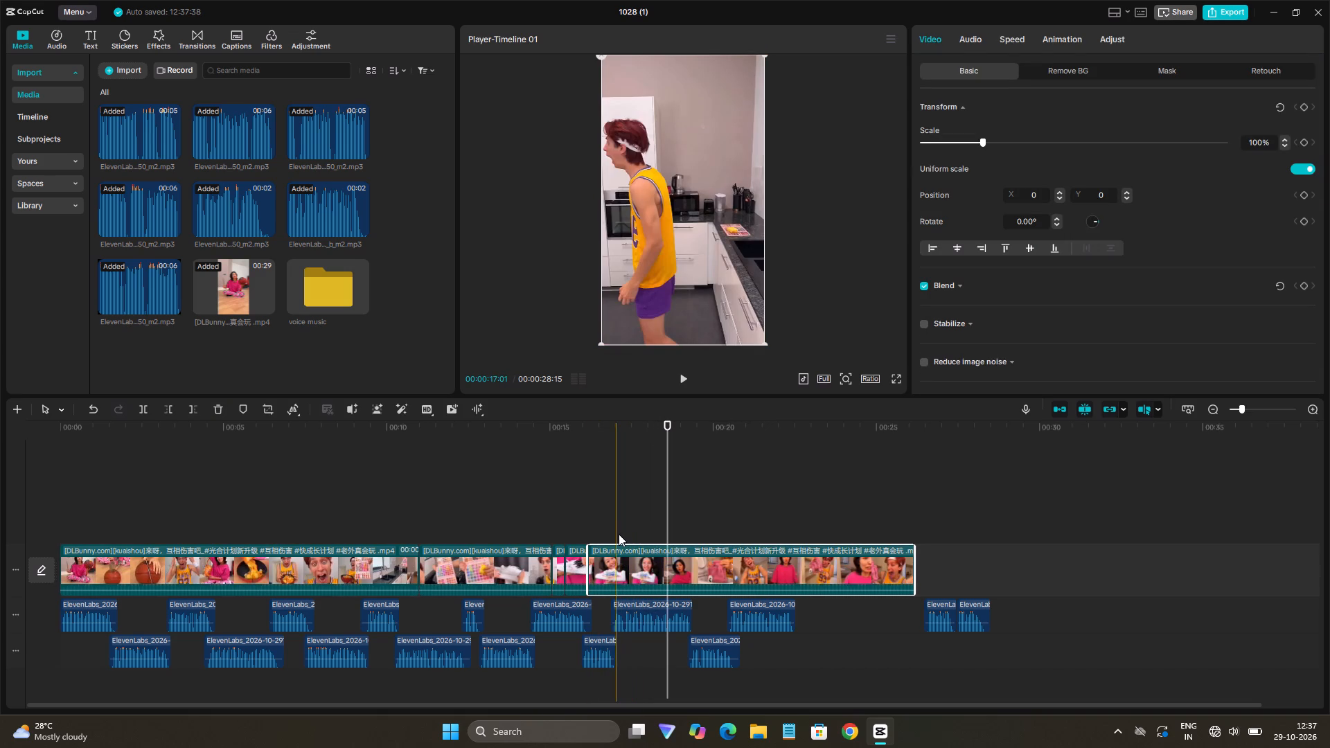
Split the last video clip at about 00:00:17:01, 18.4 s and 00:00:23:22.
key("b")
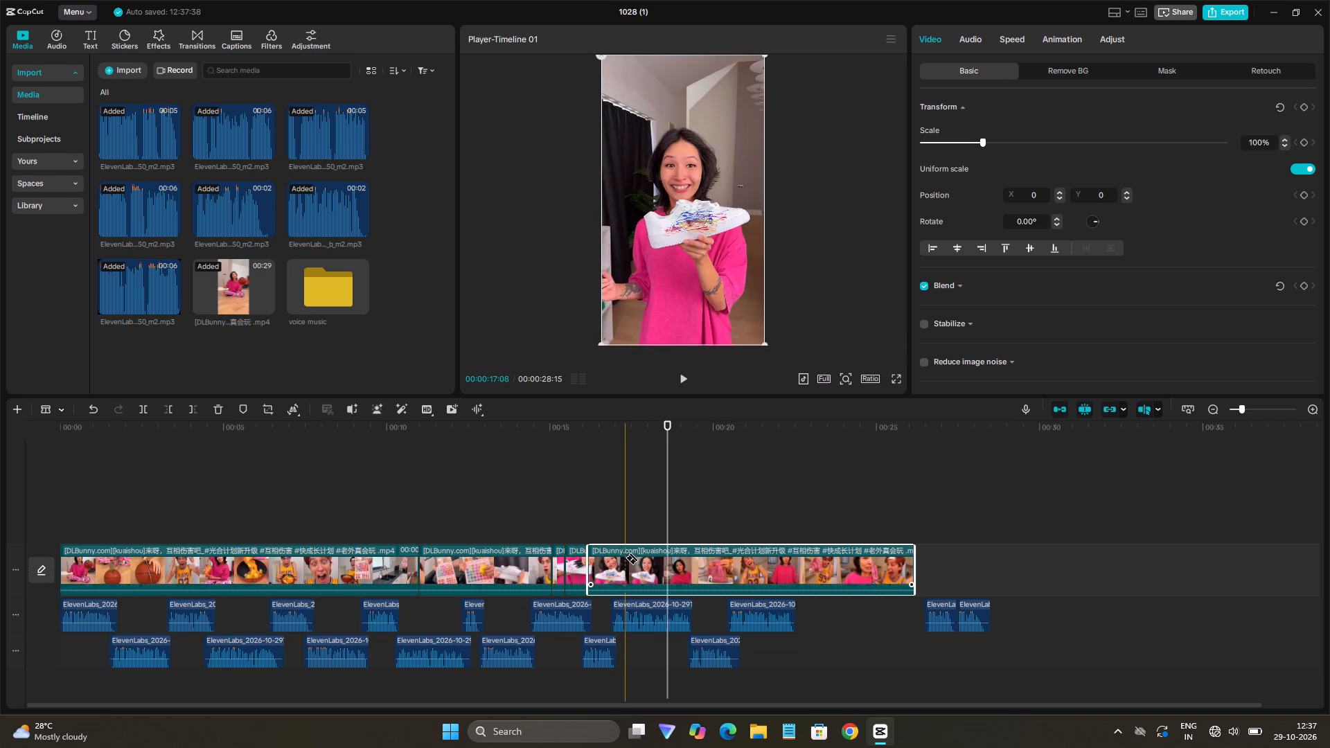
left_click(620, 562)
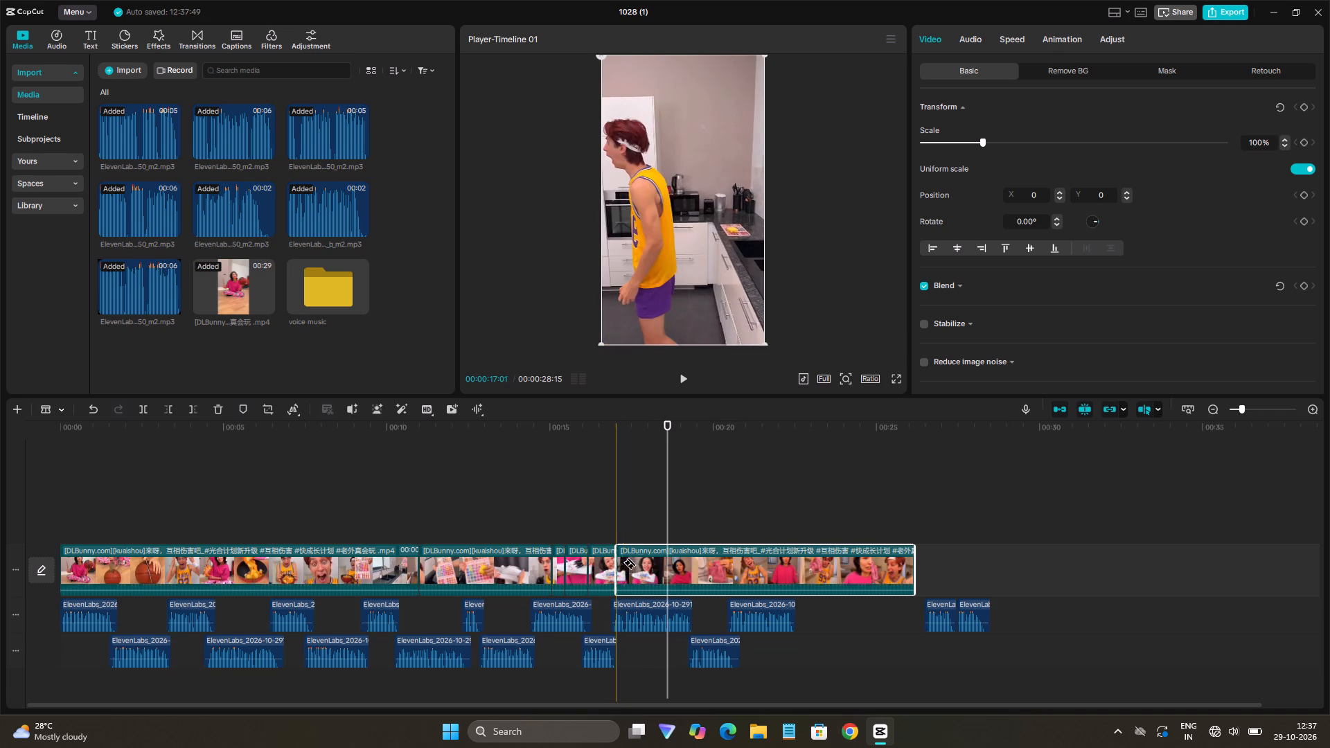
left_click(660, 564)
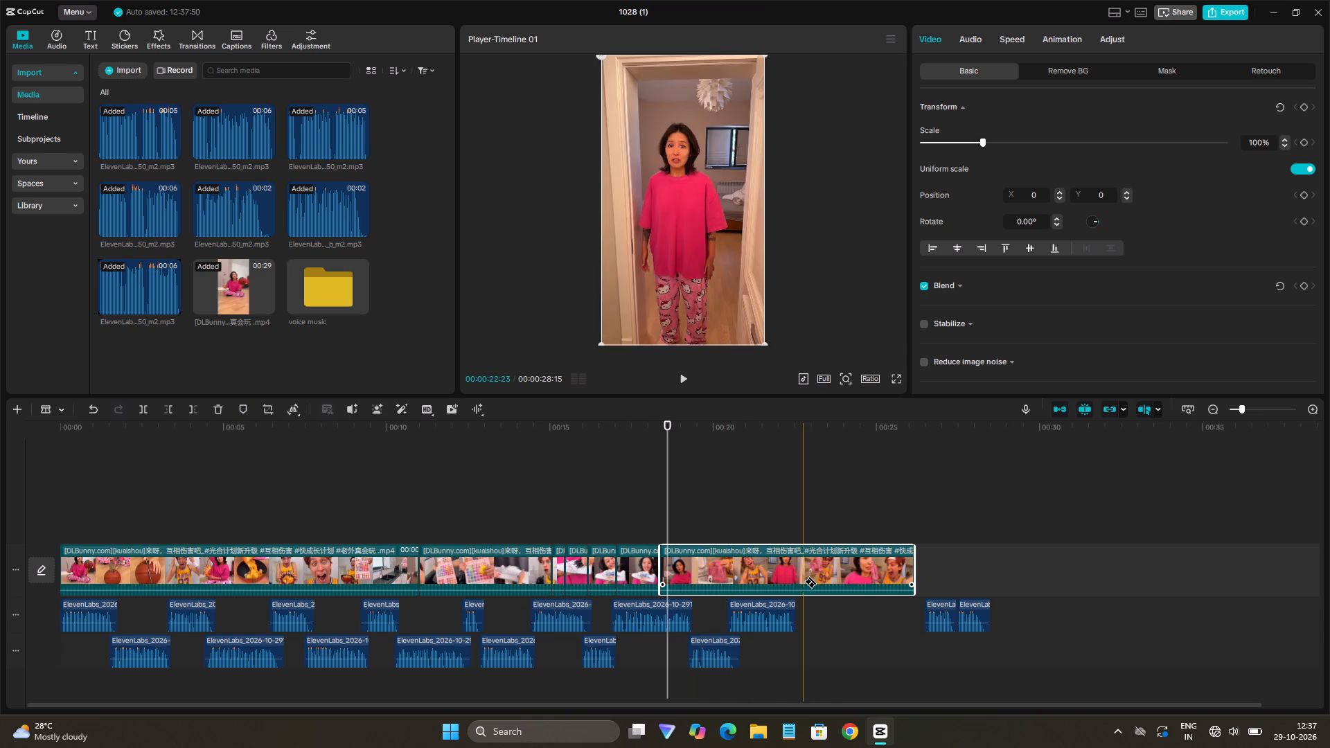
left_click(855, 590)
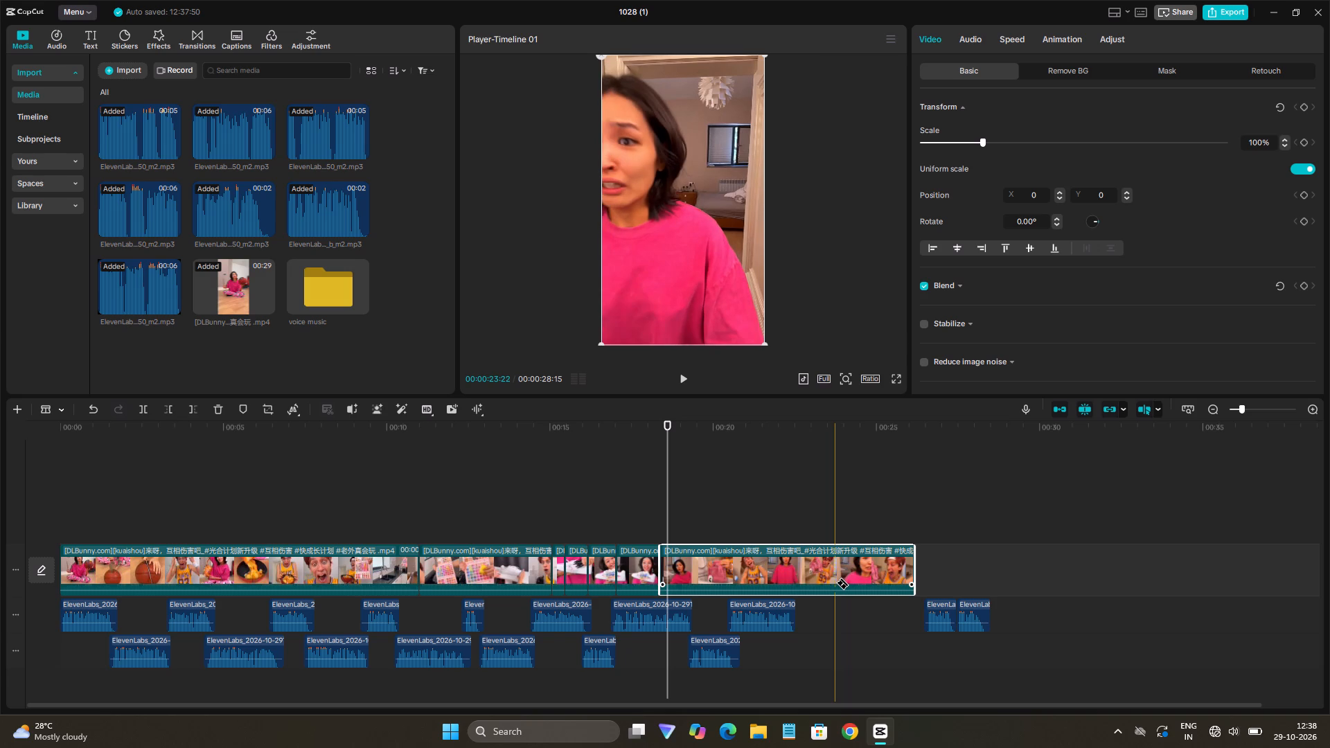
left_click(835, 582)
Delete the video segment after 00:00:23:22 and the one between 00:00:17:01 and about 18.4 s.
key("a")
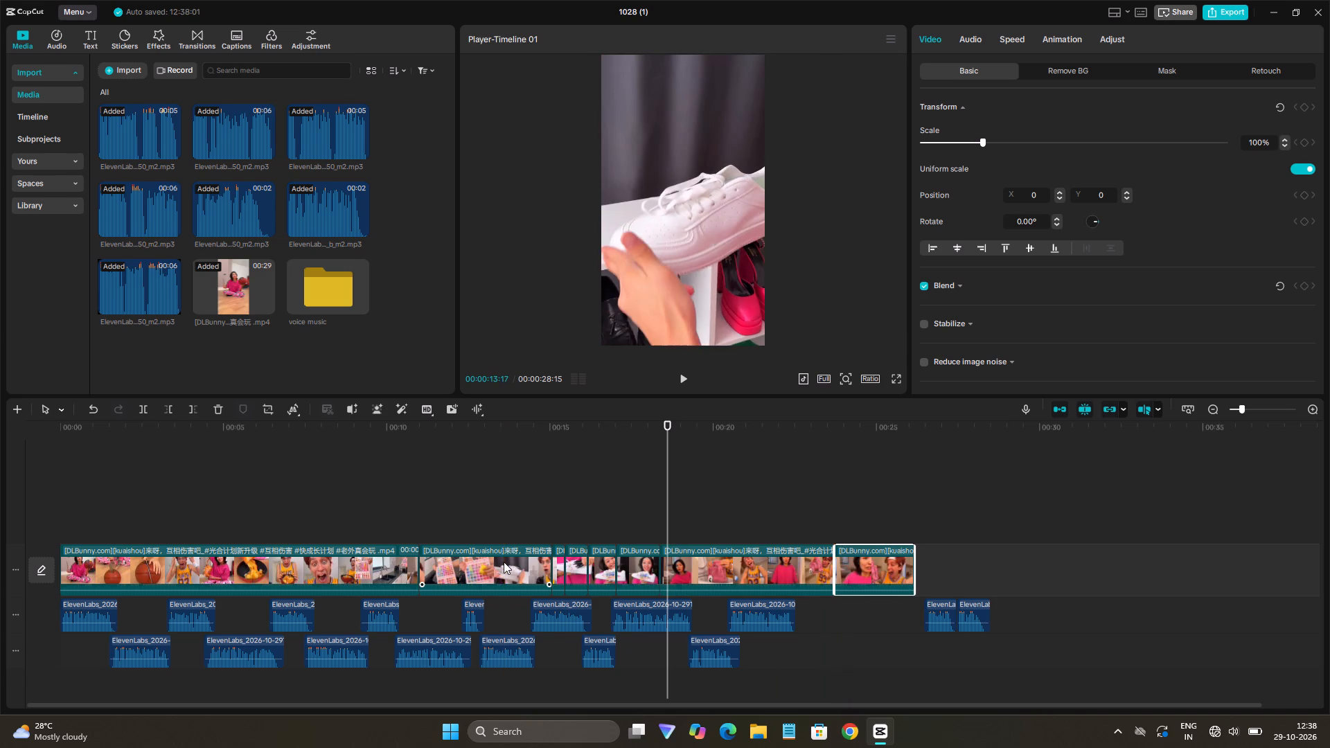
key("BackSpace")
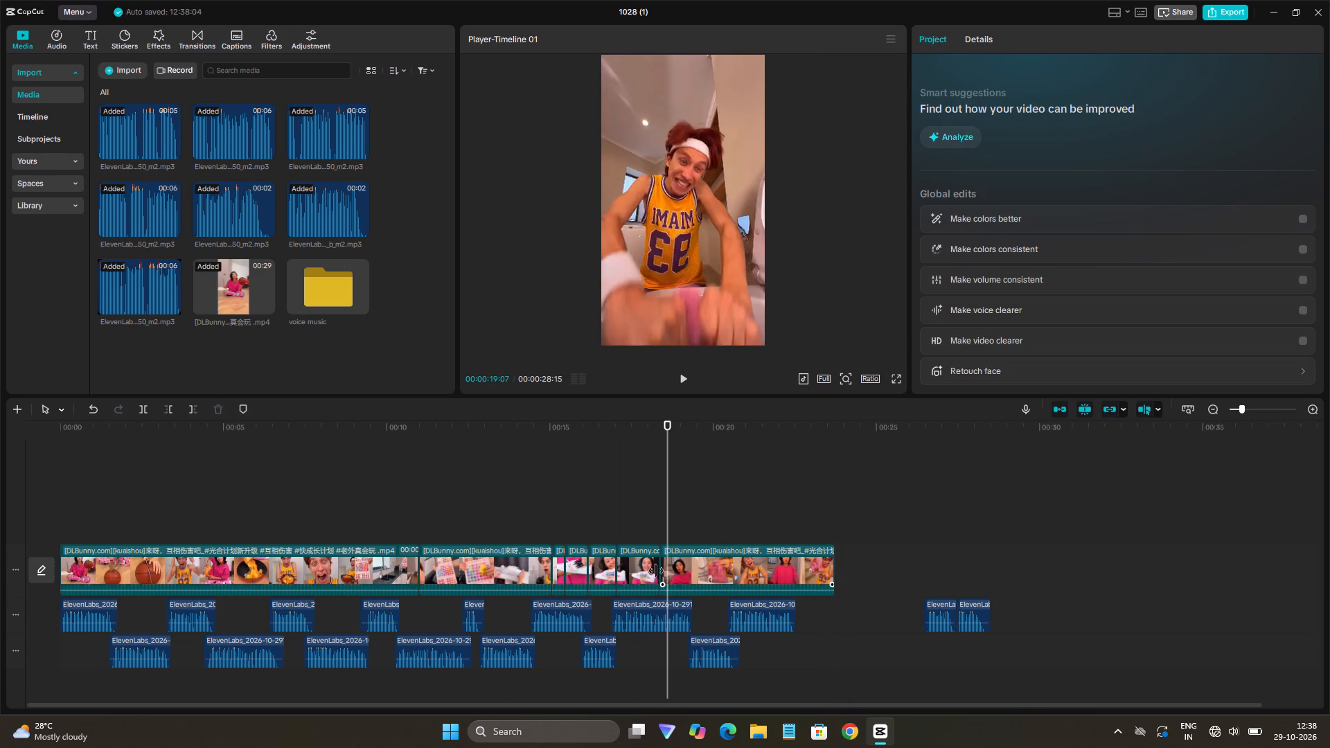
left_click(640, 568)
key("BackSpace")
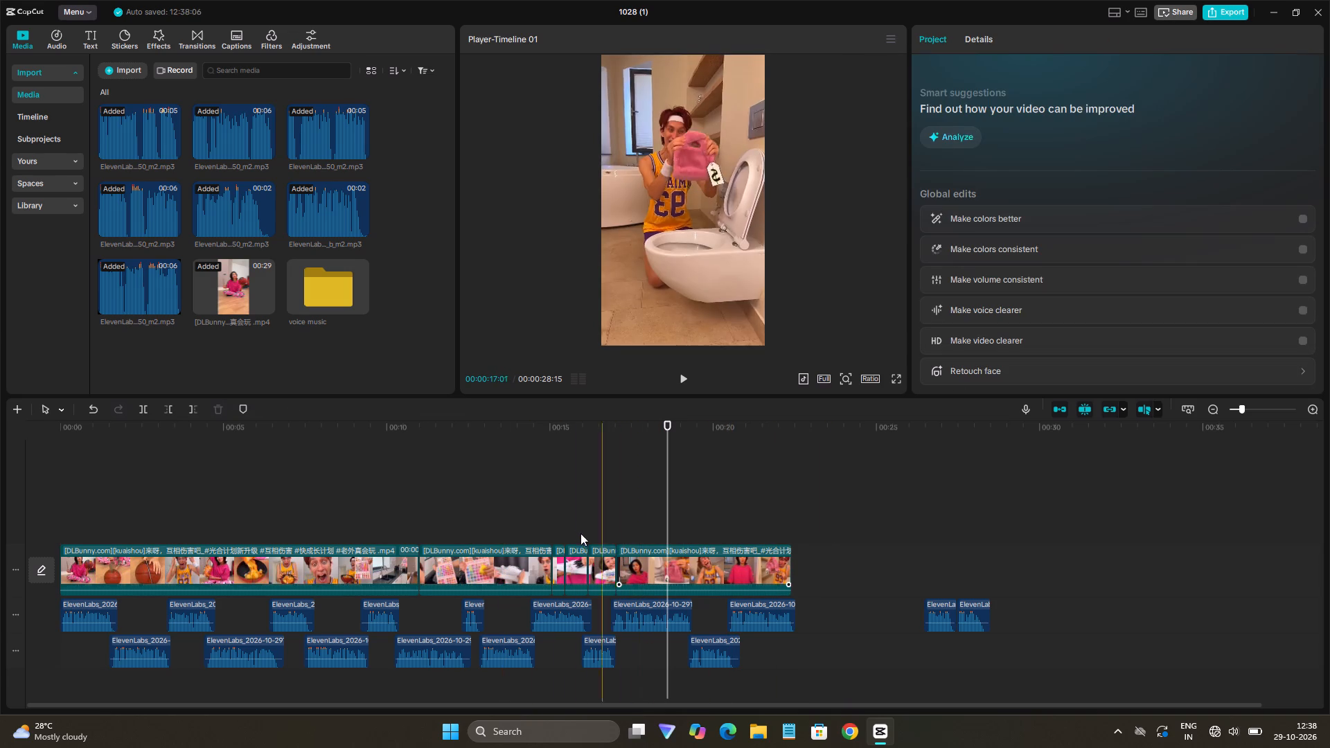
Play back from about 16 s to the end of the video, and listen to the separate voice-over clip at about 26.5 s.
left_click(577, 529)
key("space")
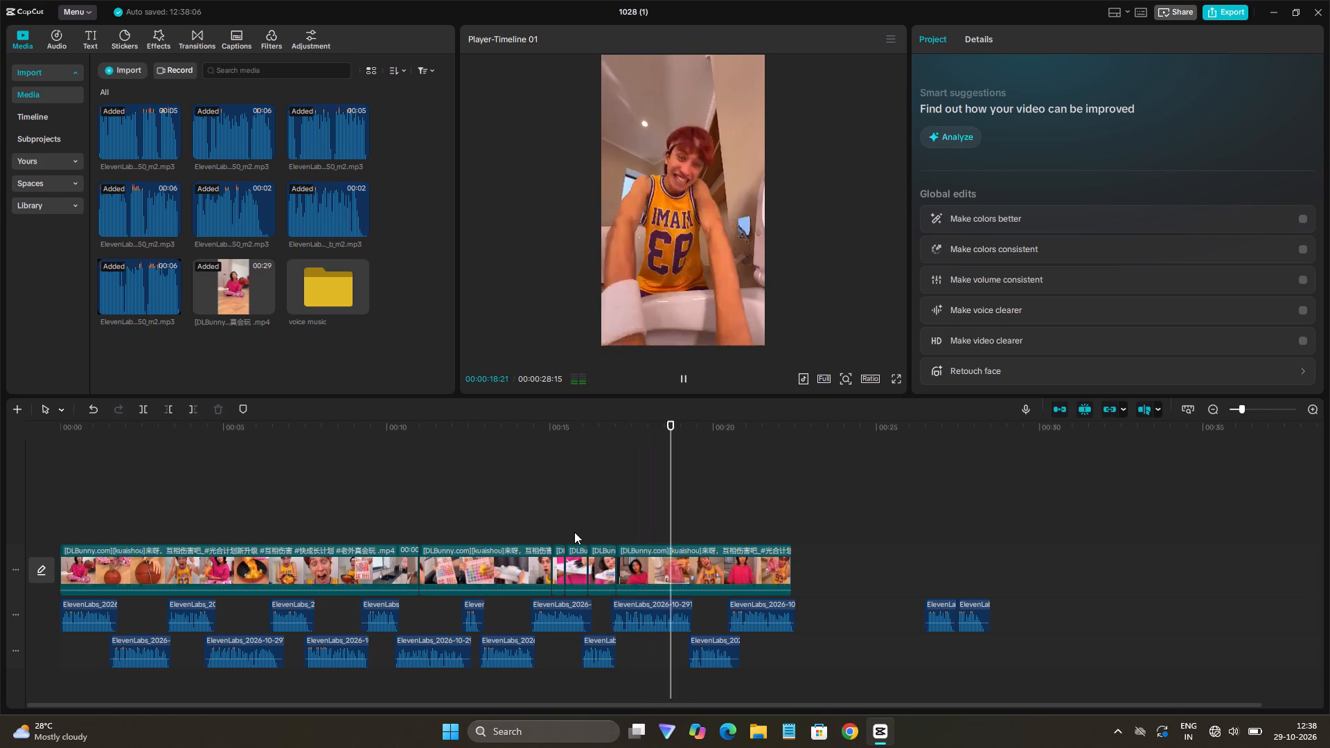
key("space")
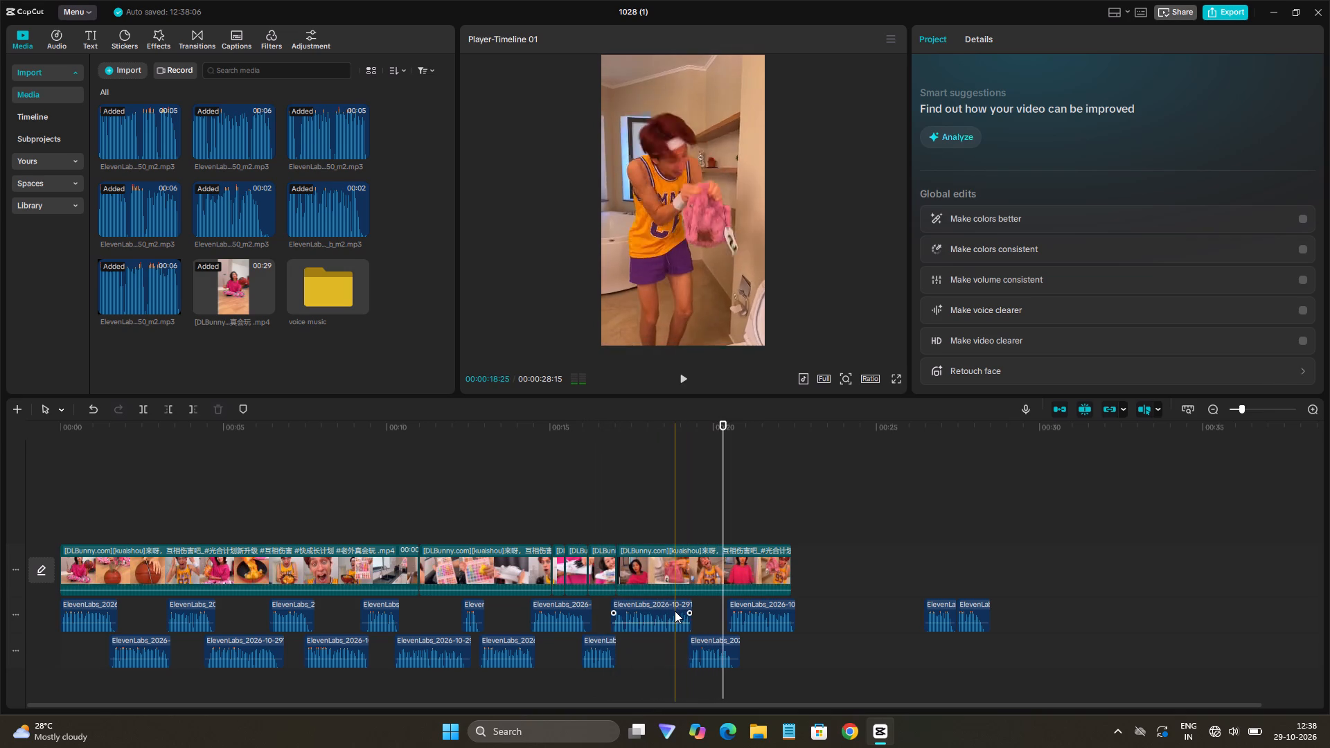
left_click(675, 611)
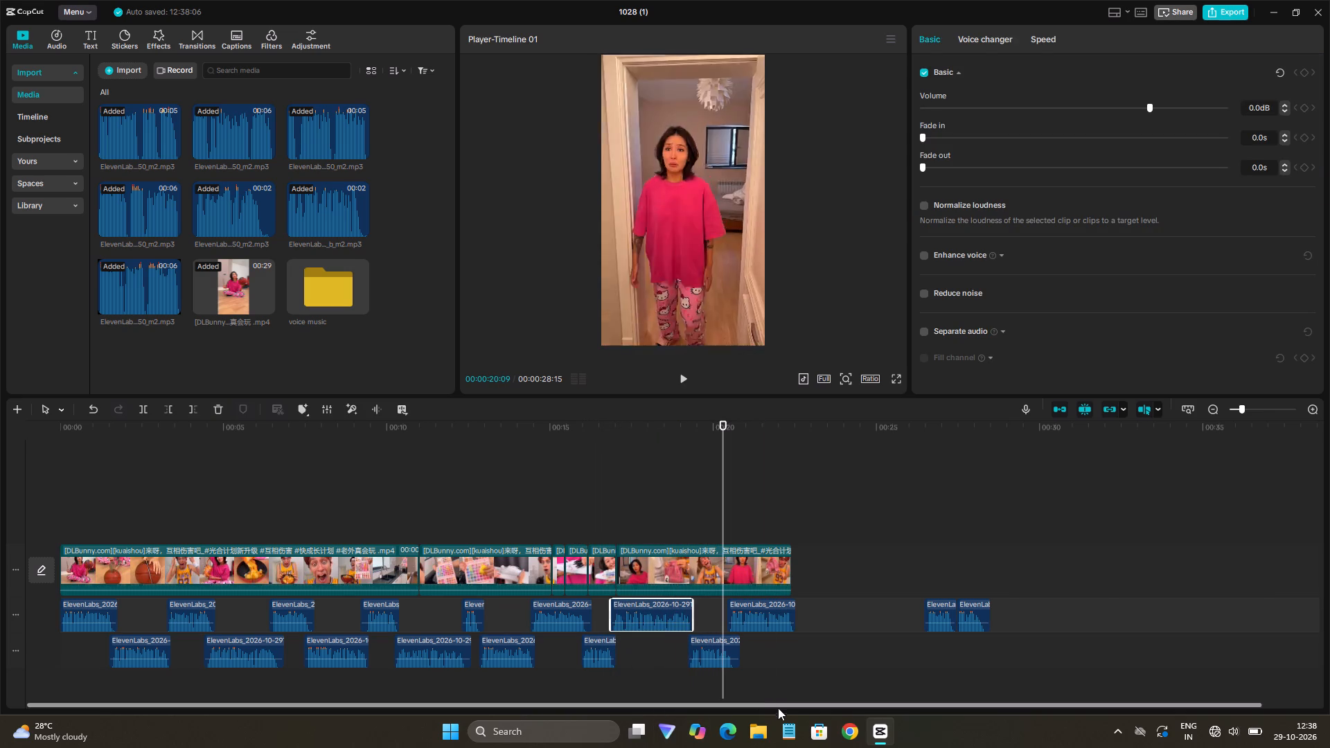
key("space")
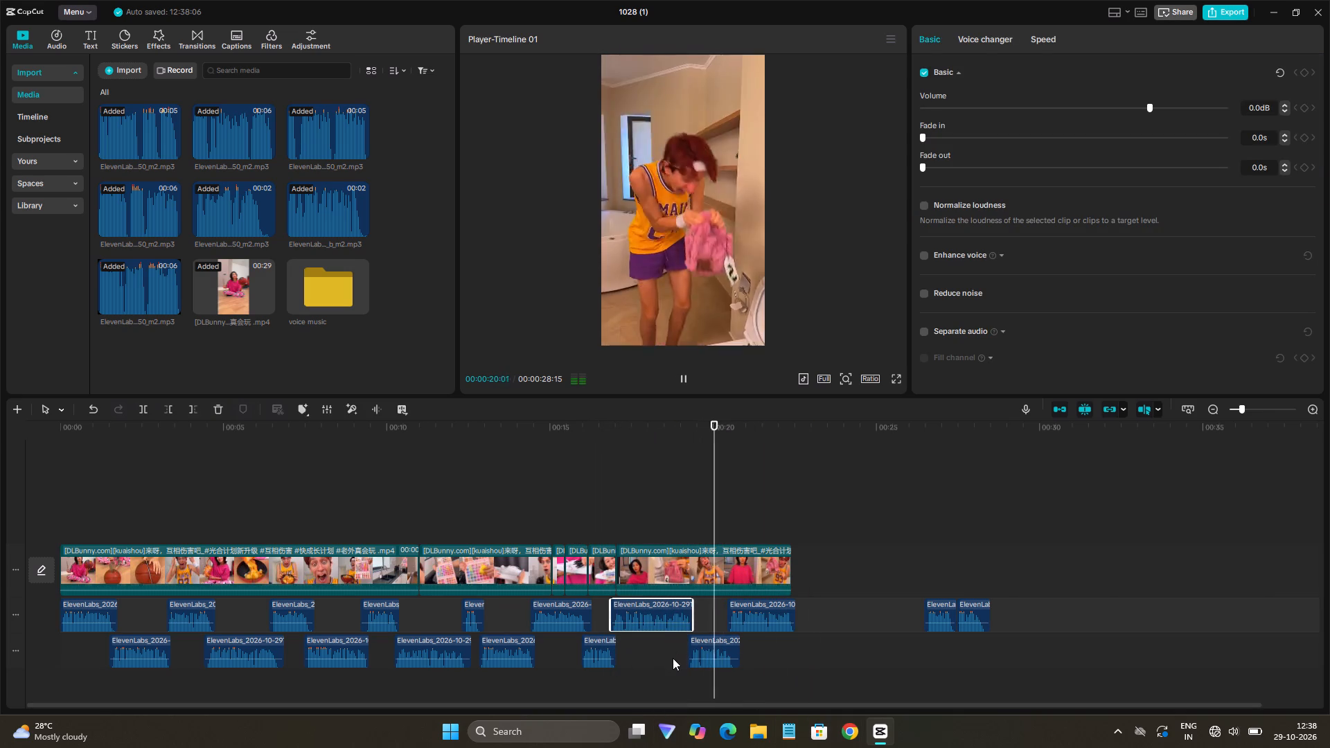
key("space")
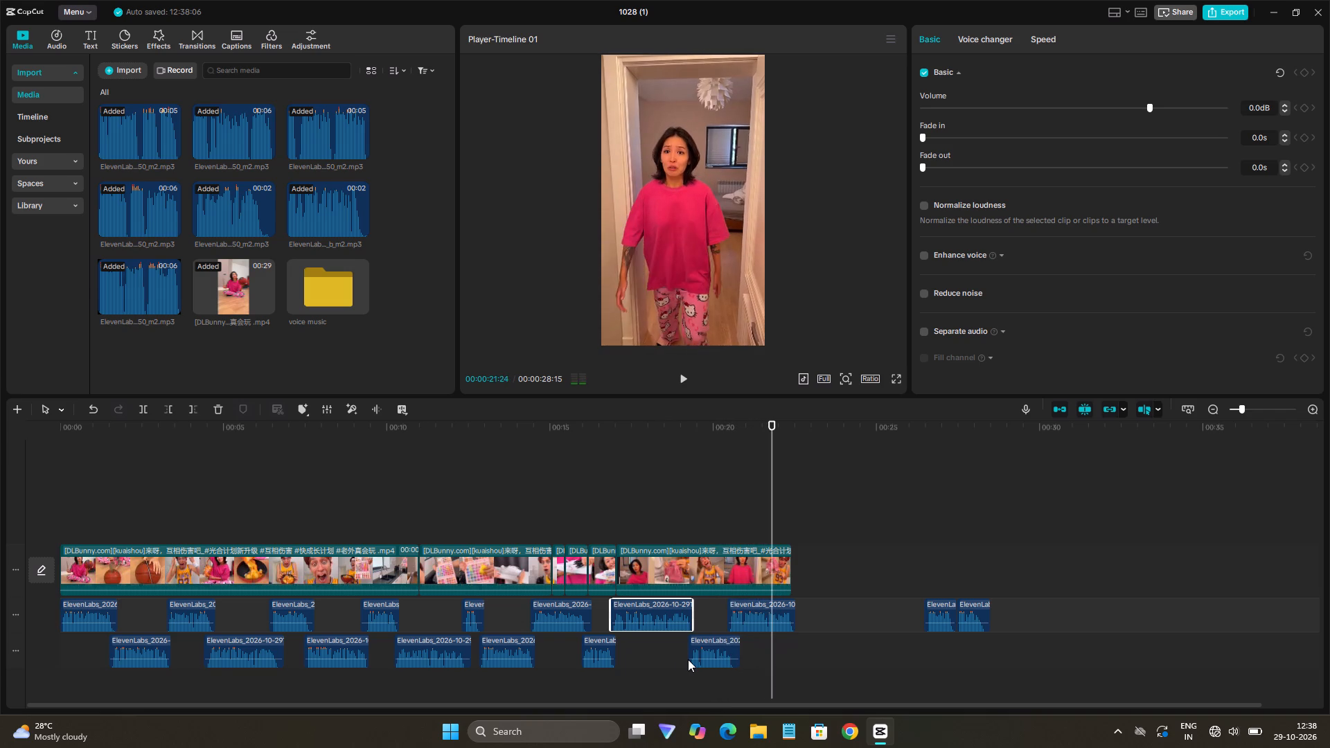
key("space")
key("space")
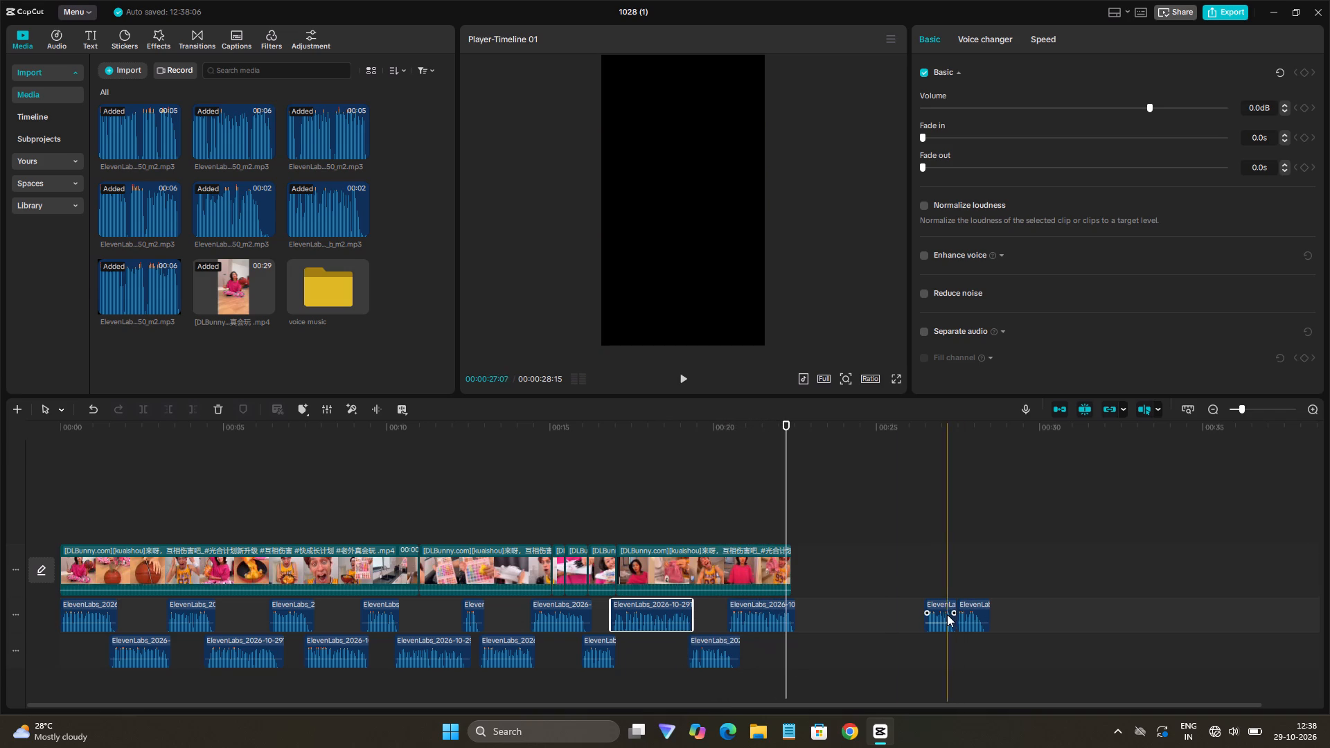
key("space")
left_click(918, 607)
key("space")
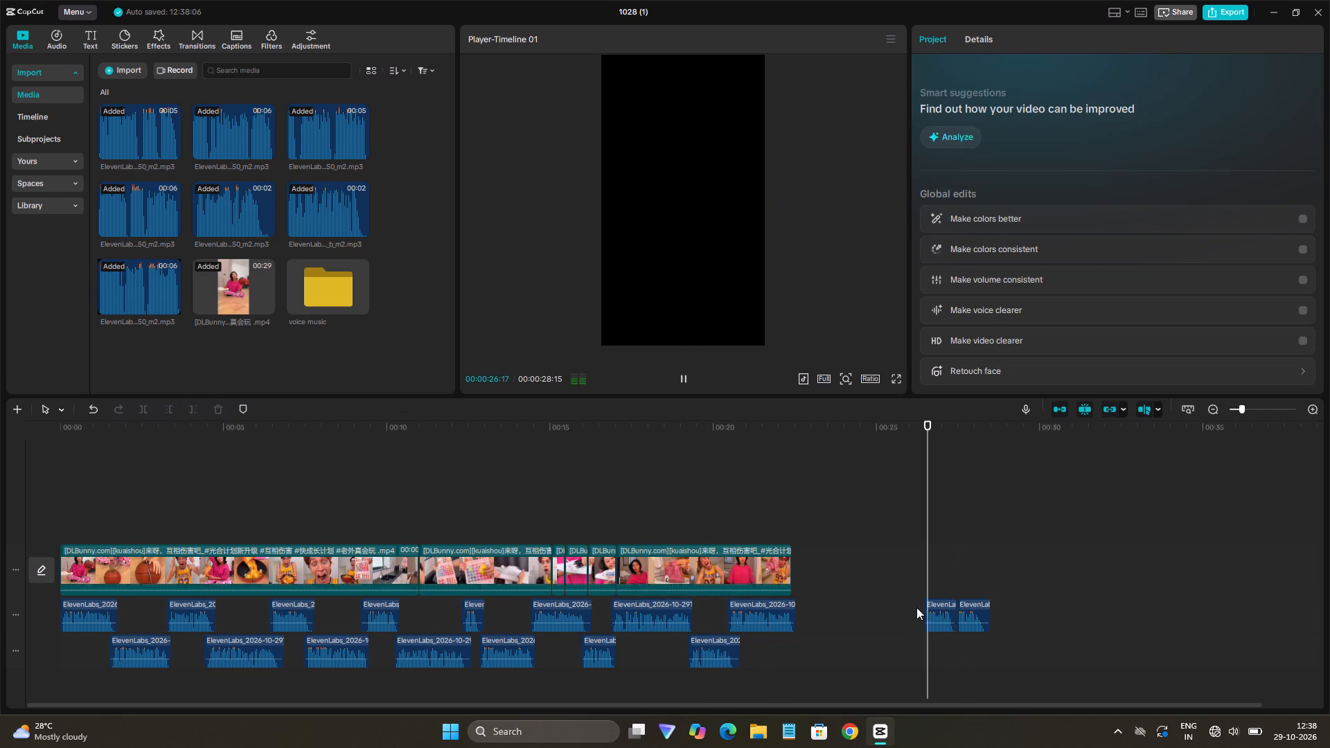
key("space")
Extend the end of the last video clip to about 23.6 s.
left_click(773, 577)
left_click_drag(790, 574, 817, 576)
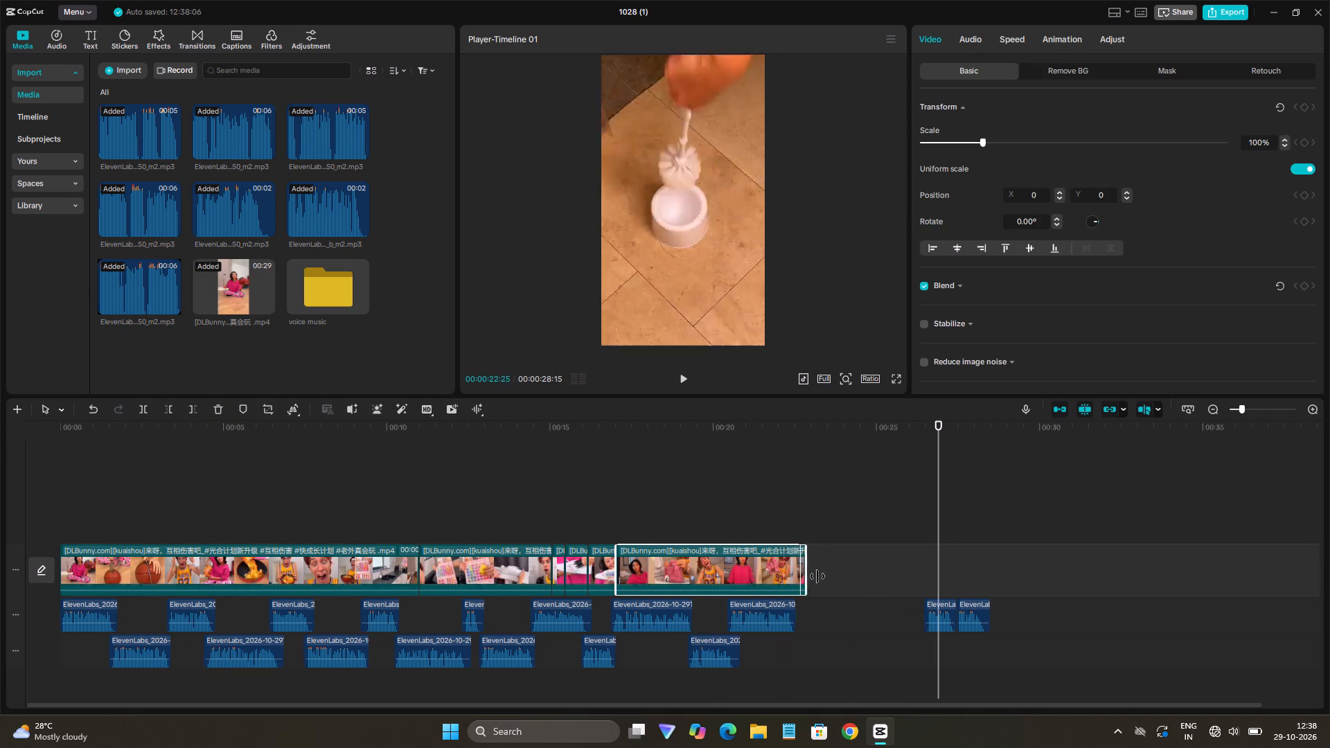
left_click_drag(817, 576, 787, 578)
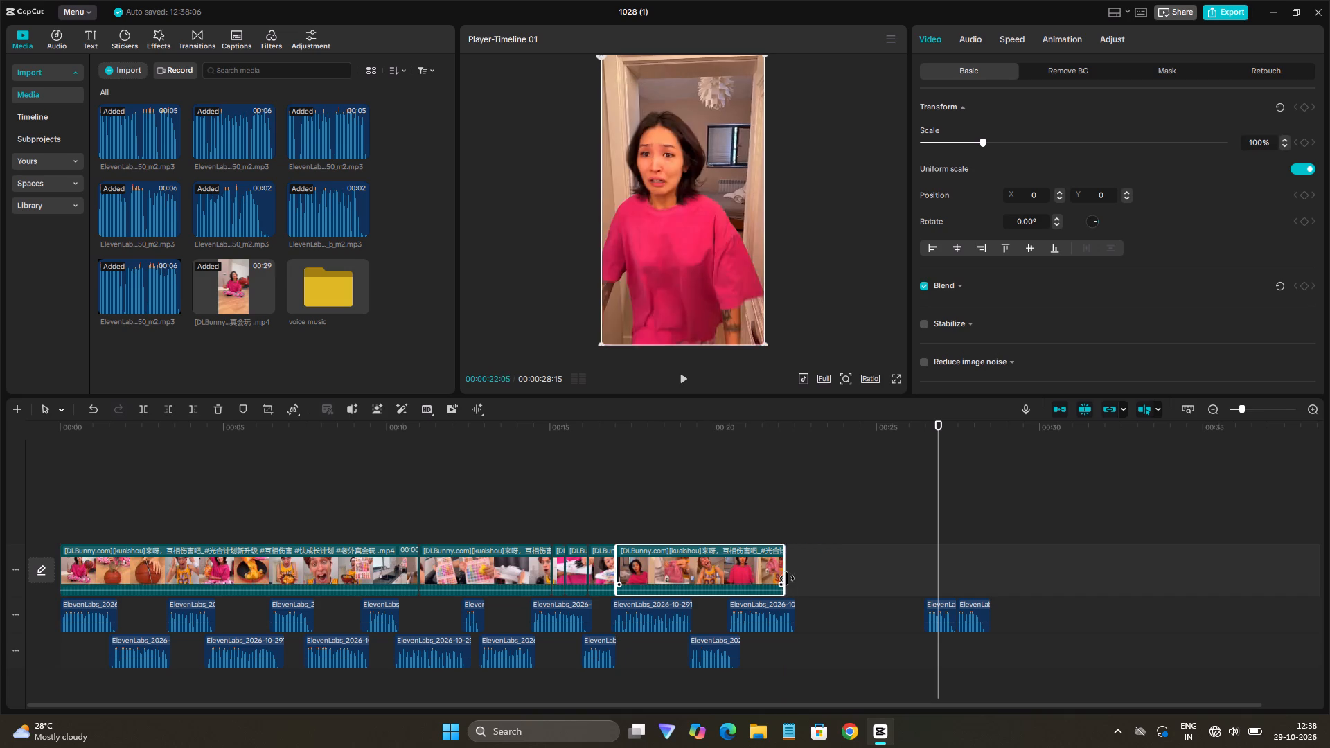
left_click_drag(787, 578, 825, 580)
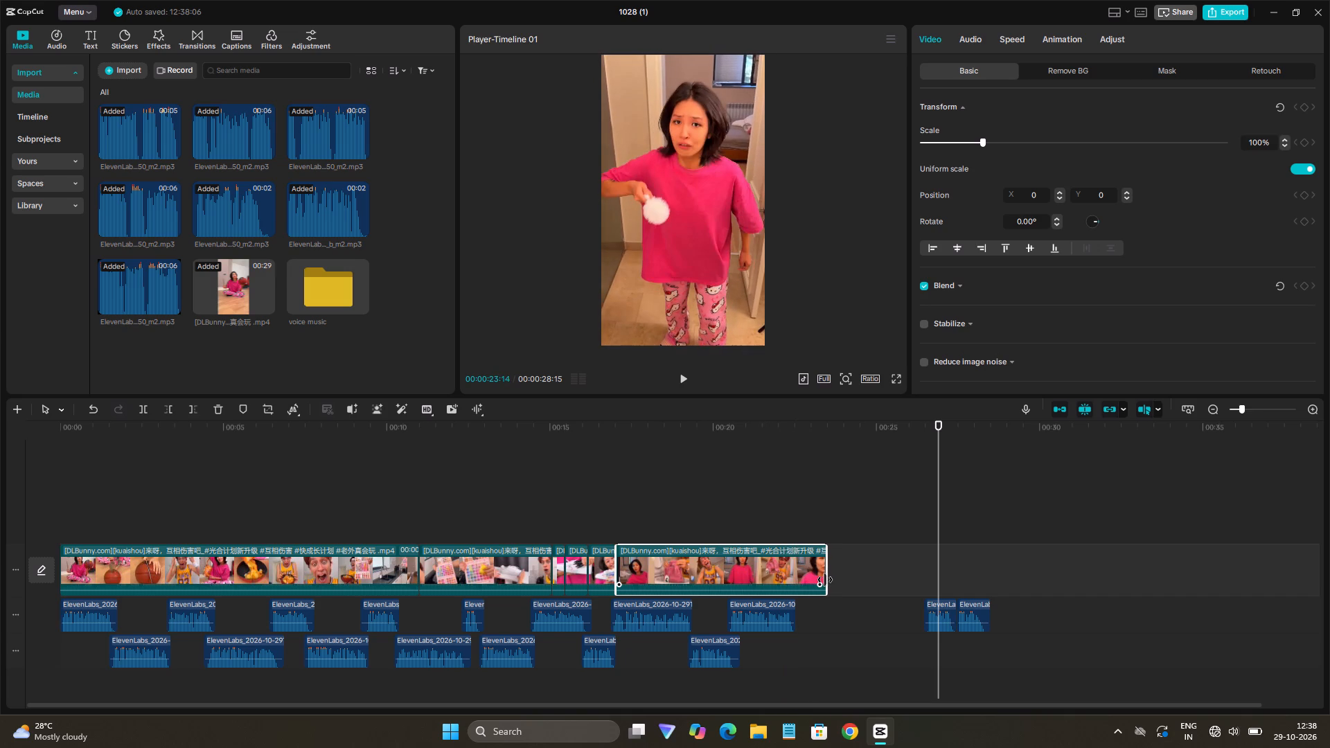
left_click_drag(825, 580, 829, 580)
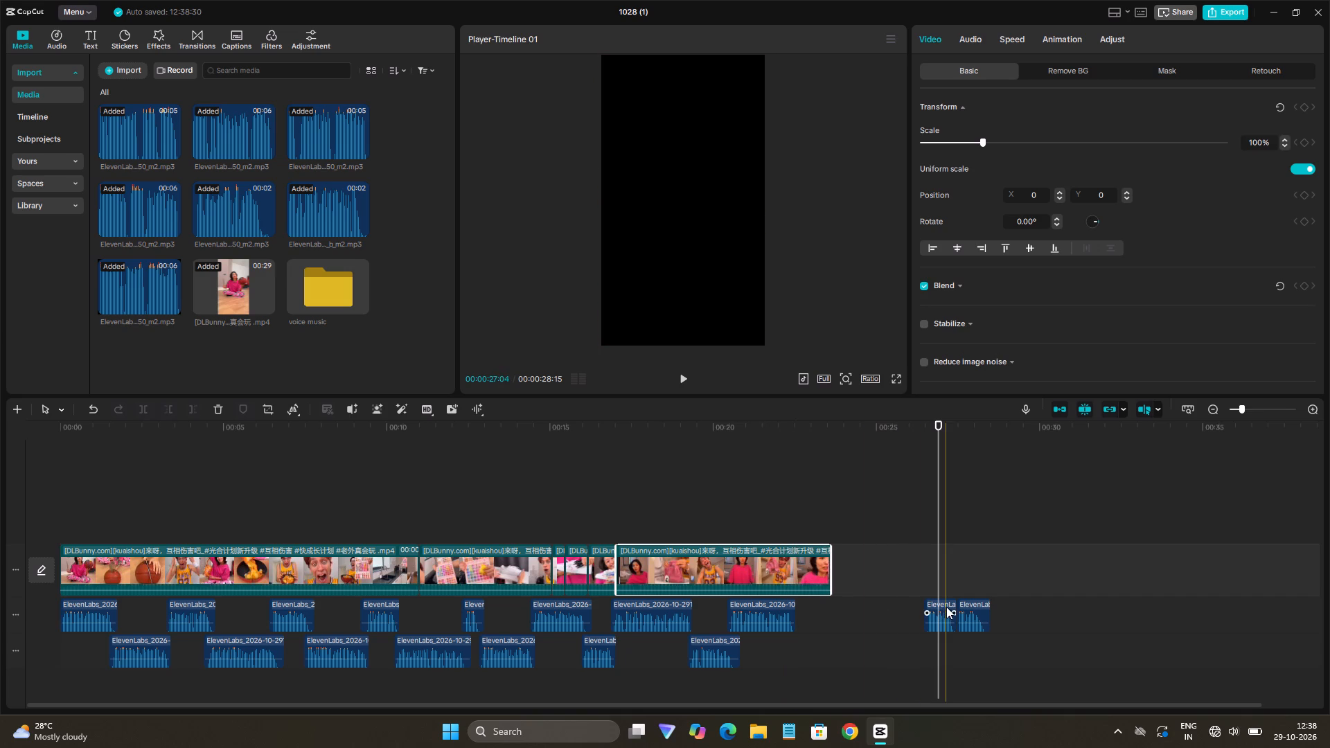
Move the voice-over clip at about 26.5 s to about 22.4 s on the lower audio track, and play it back.
left_click_drag(946, 607, 811, 643)
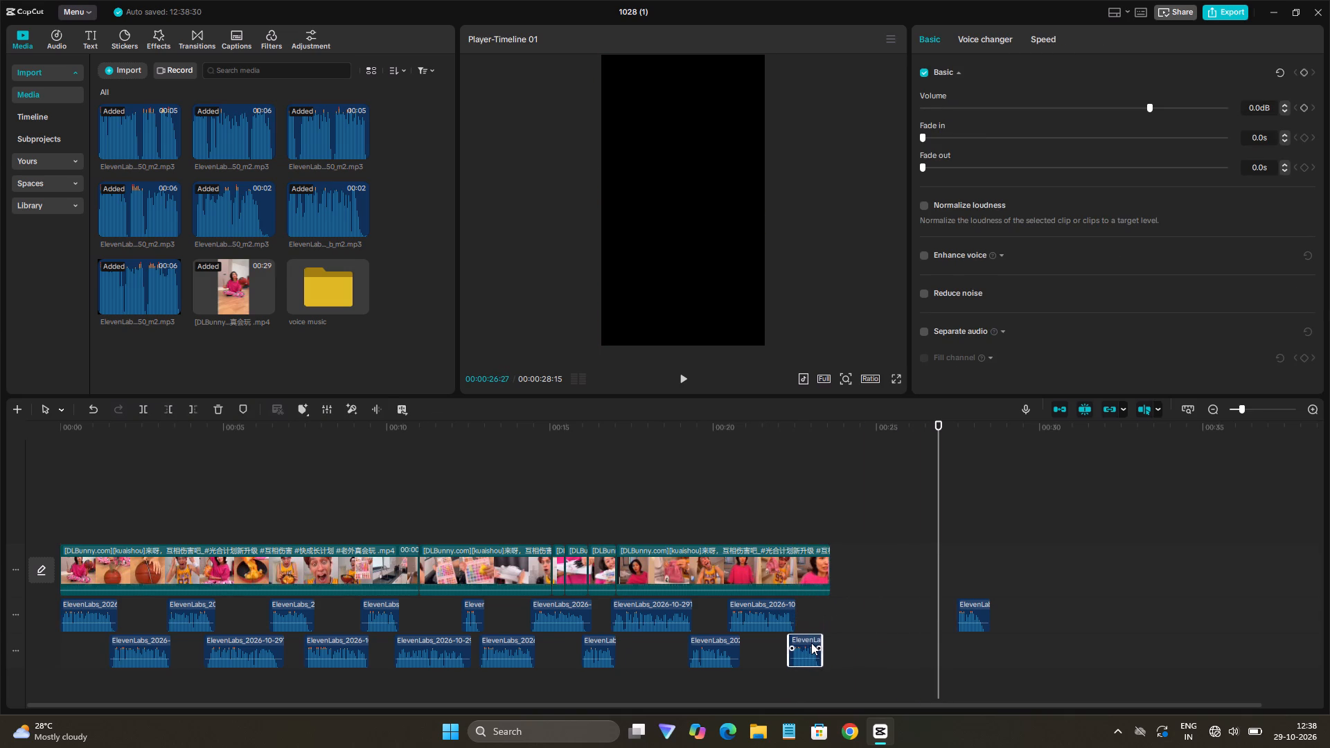
left_click_drag(811, 643, 813, 645)
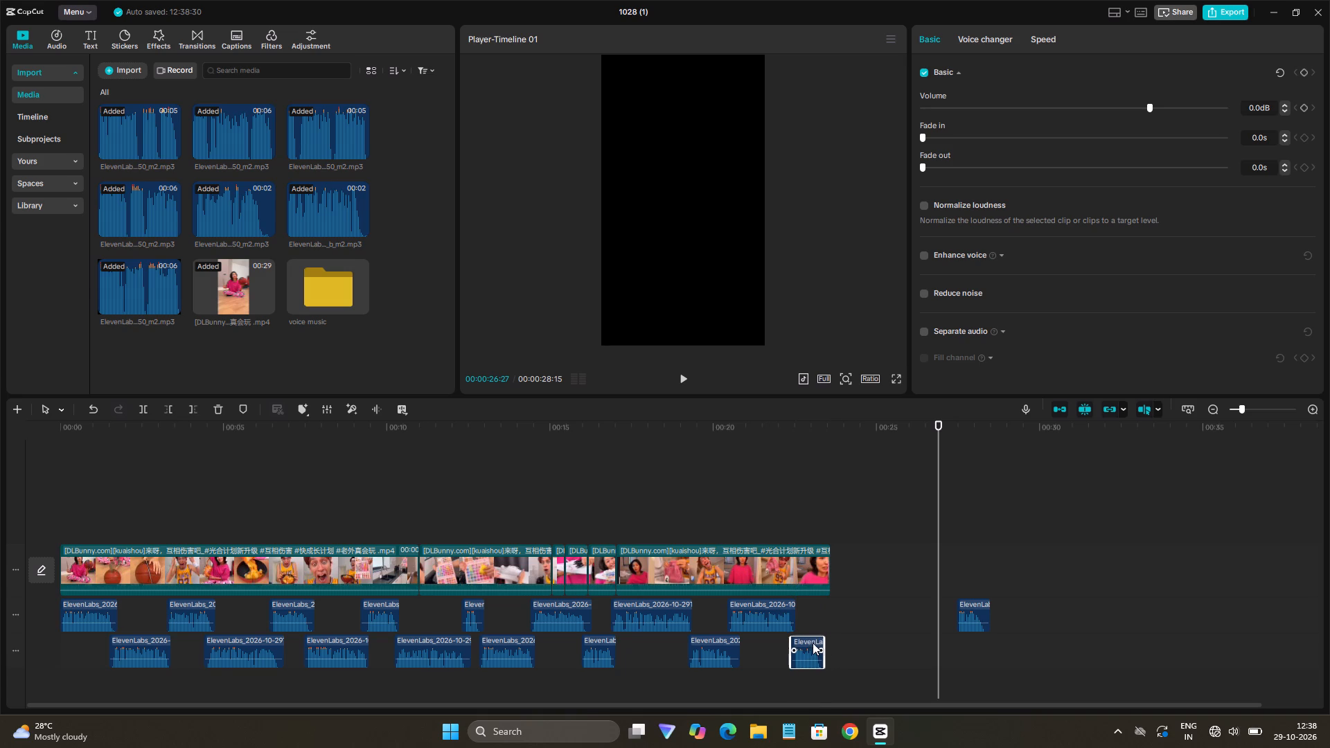
key("space")
key("space")
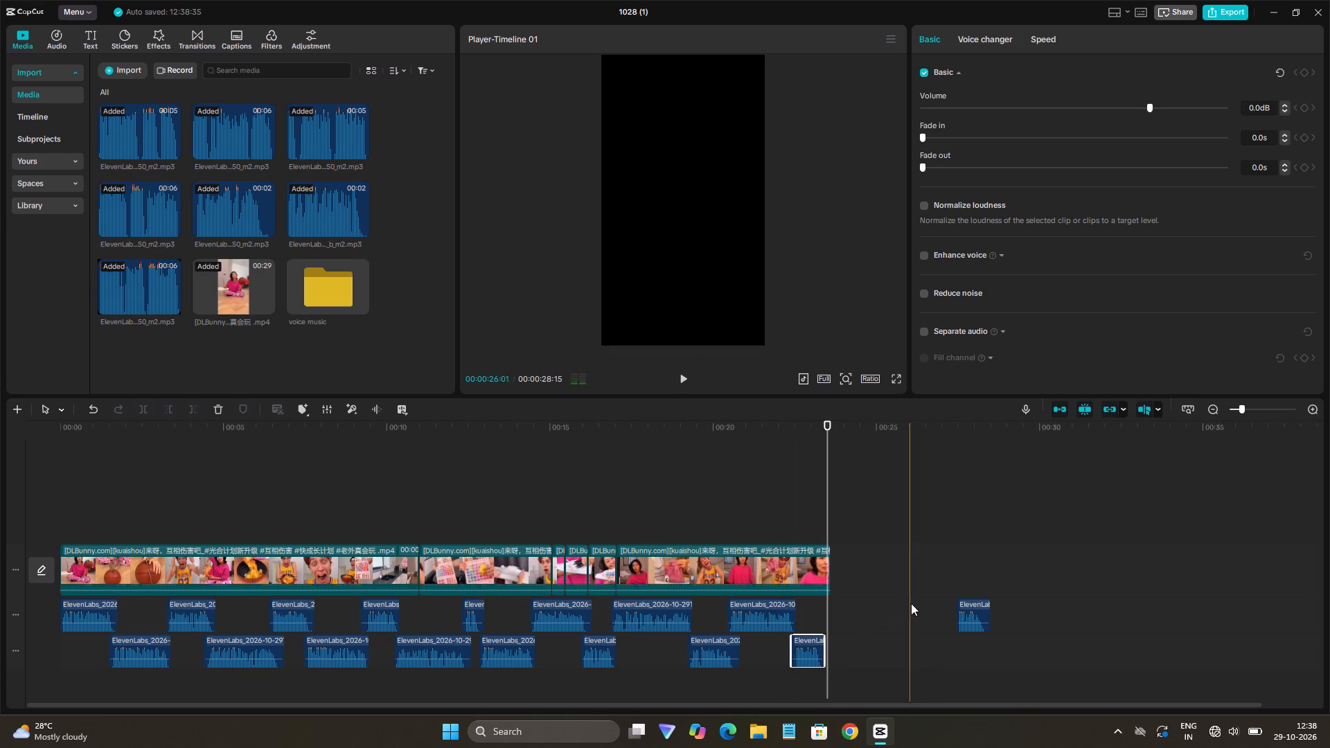
Move the last voice-over clip to about 23.3 s on the upper audio track and extend the last video clip to 00:00:24:09.
left_click_drag(969, 607, 832, 616)
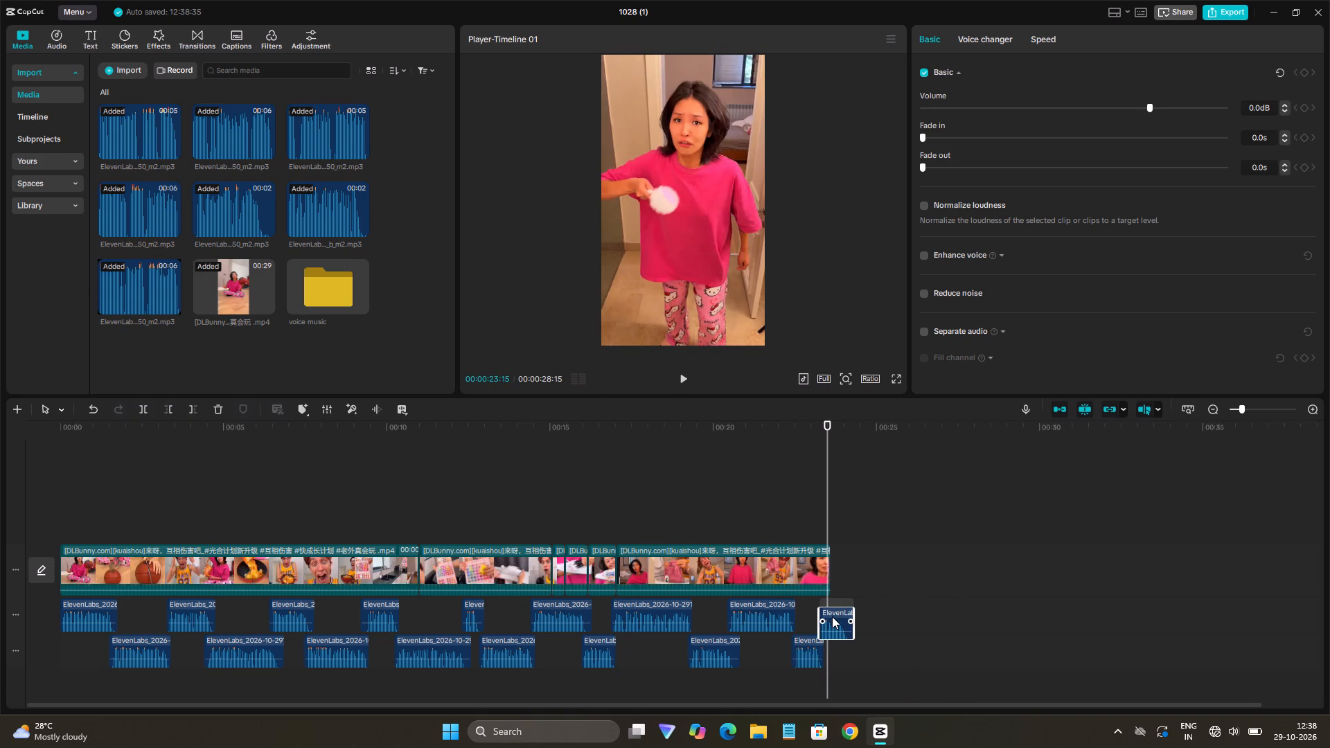
left_click_drag(832, 616, 832, 616)
left_click(816, 584)
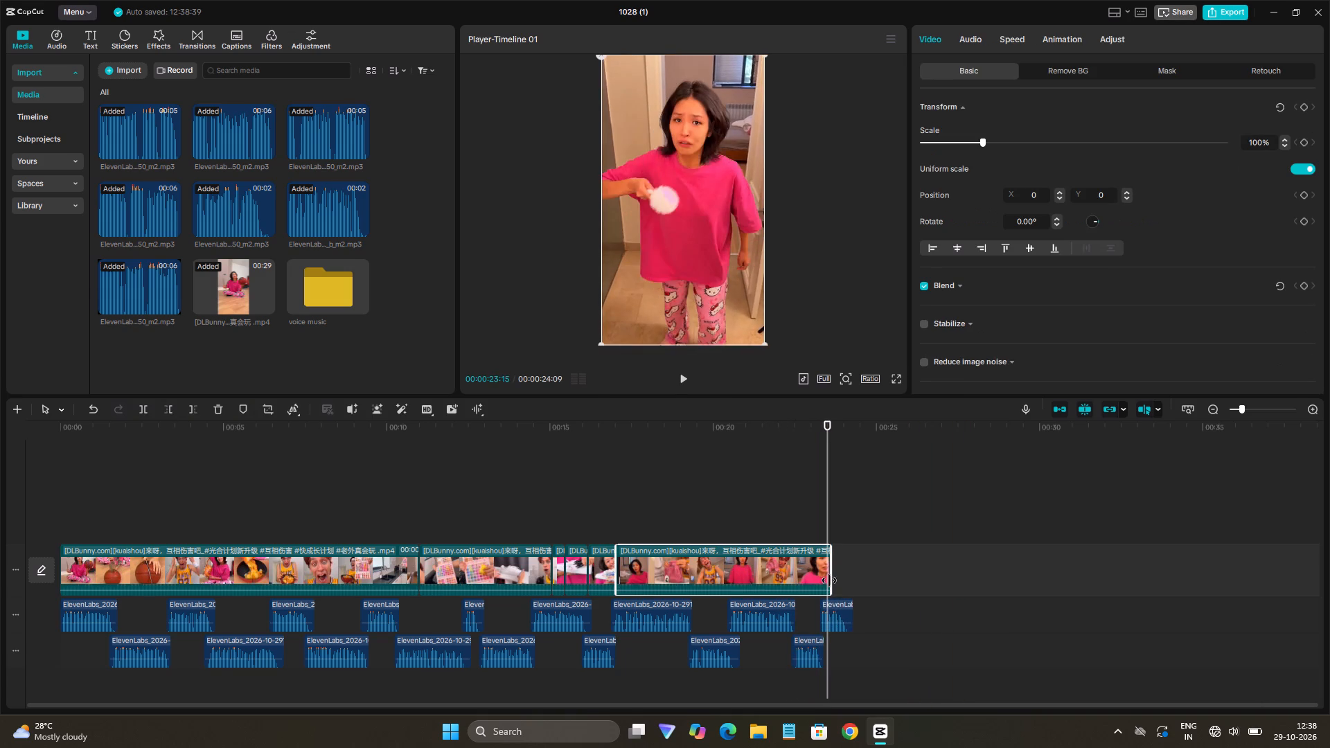
left_click_drag(830, 580, 852, 586)
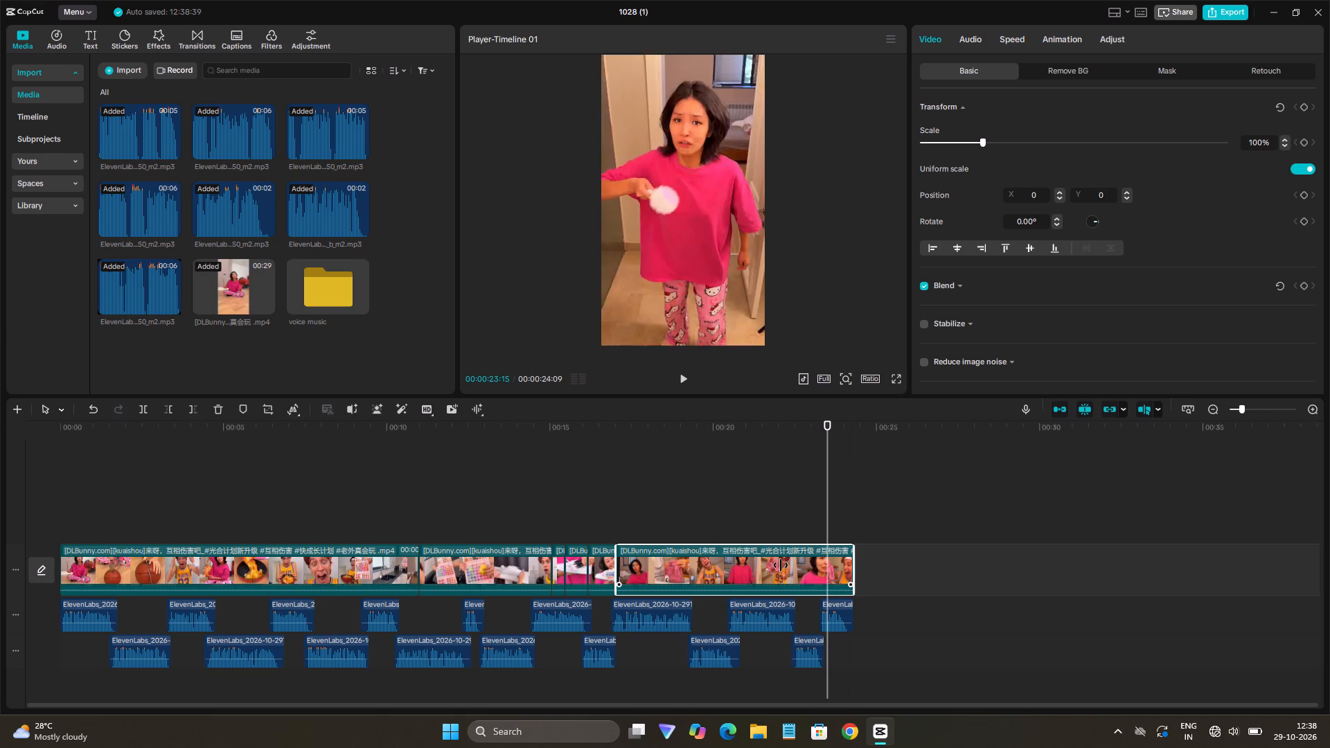
Cut the section between about 19.3 s and 20.6 s out of the last video clip and delete it.
left_click(693, 522)
key("space")
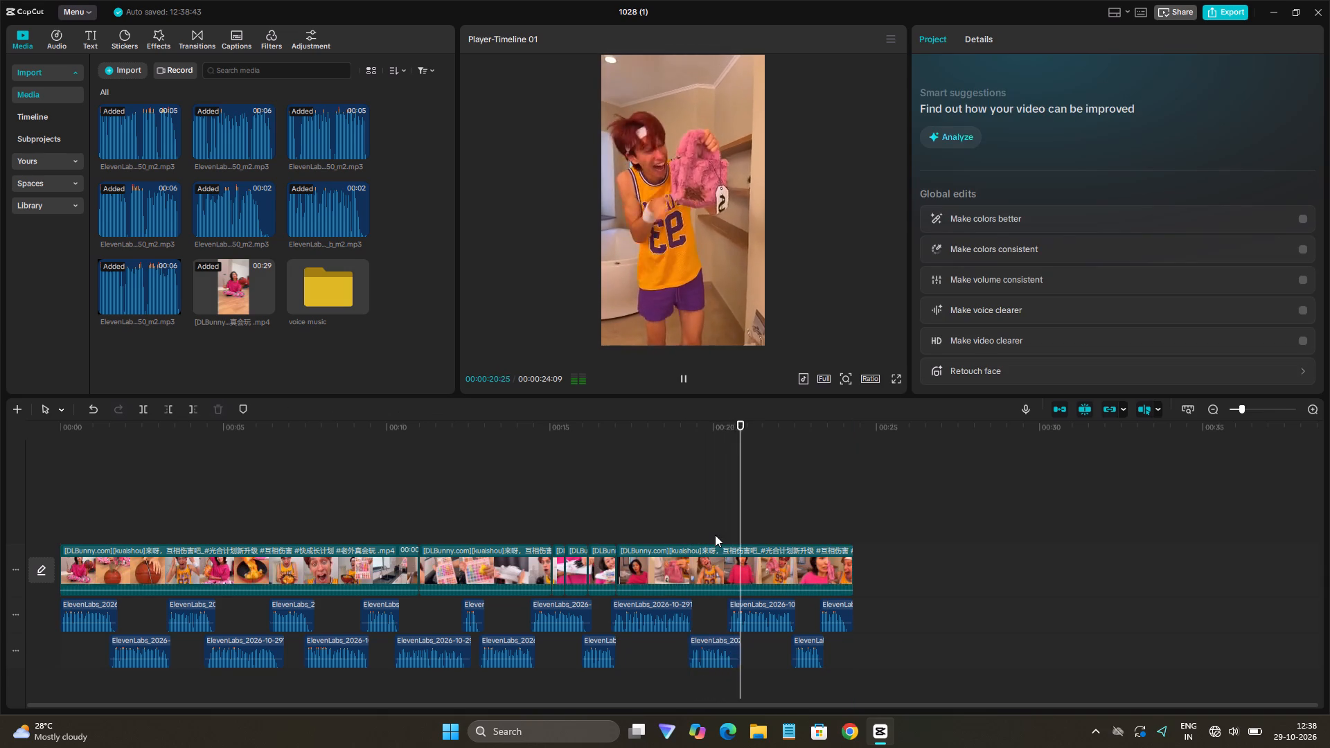
key("space")
left_click(734, 532)
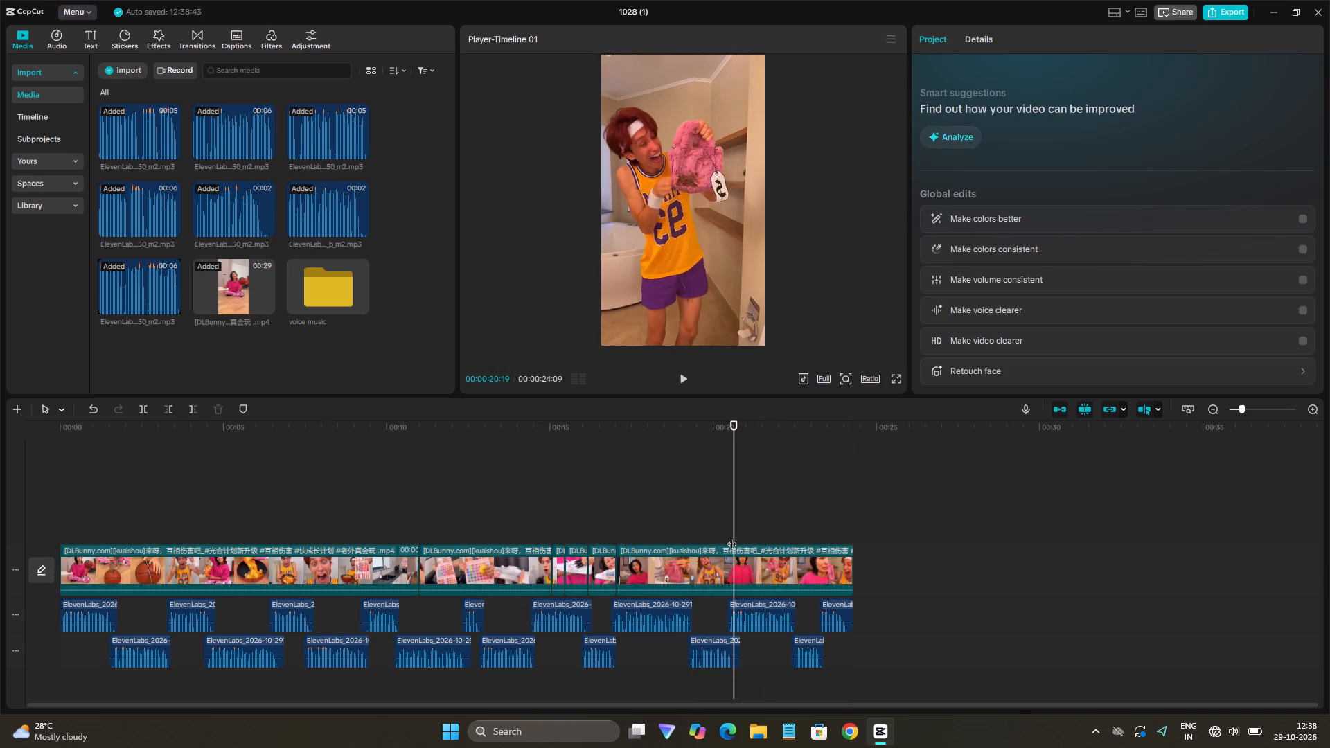
key("b")
left_click(736, 554)
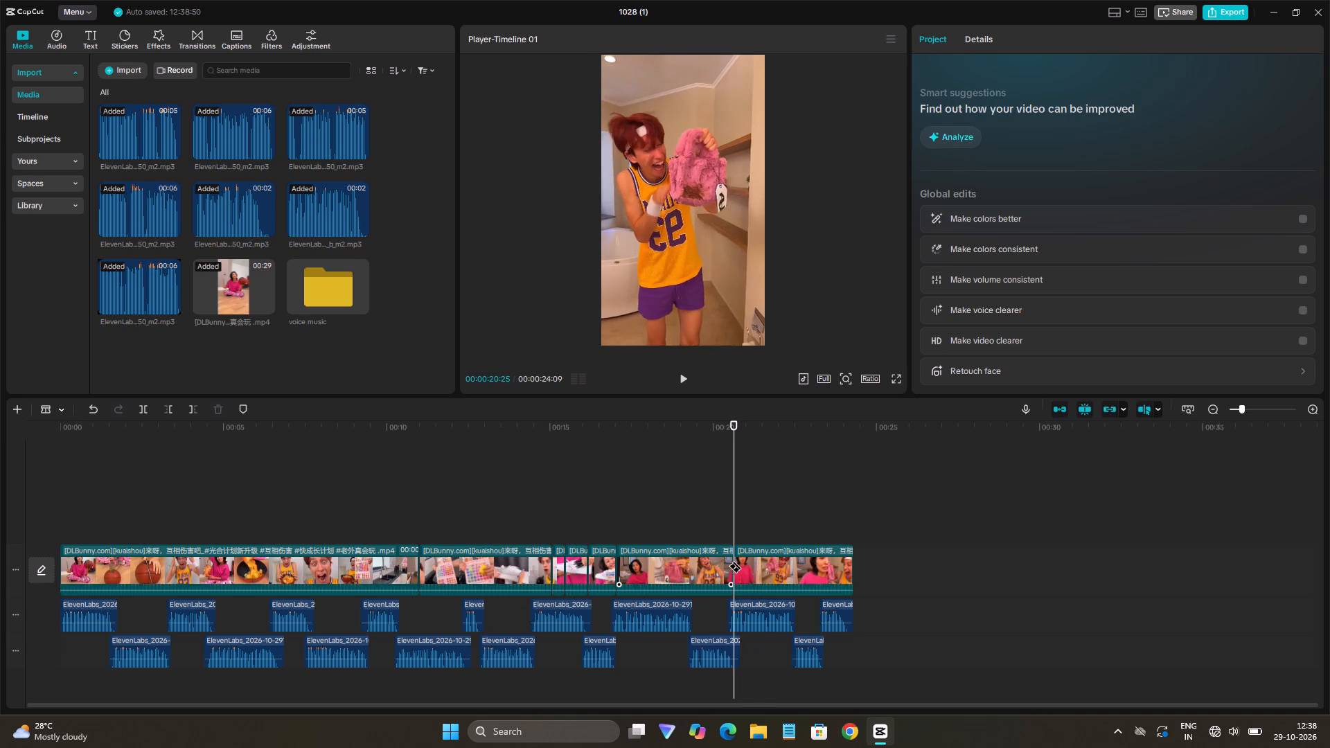
left_click(693, 561)
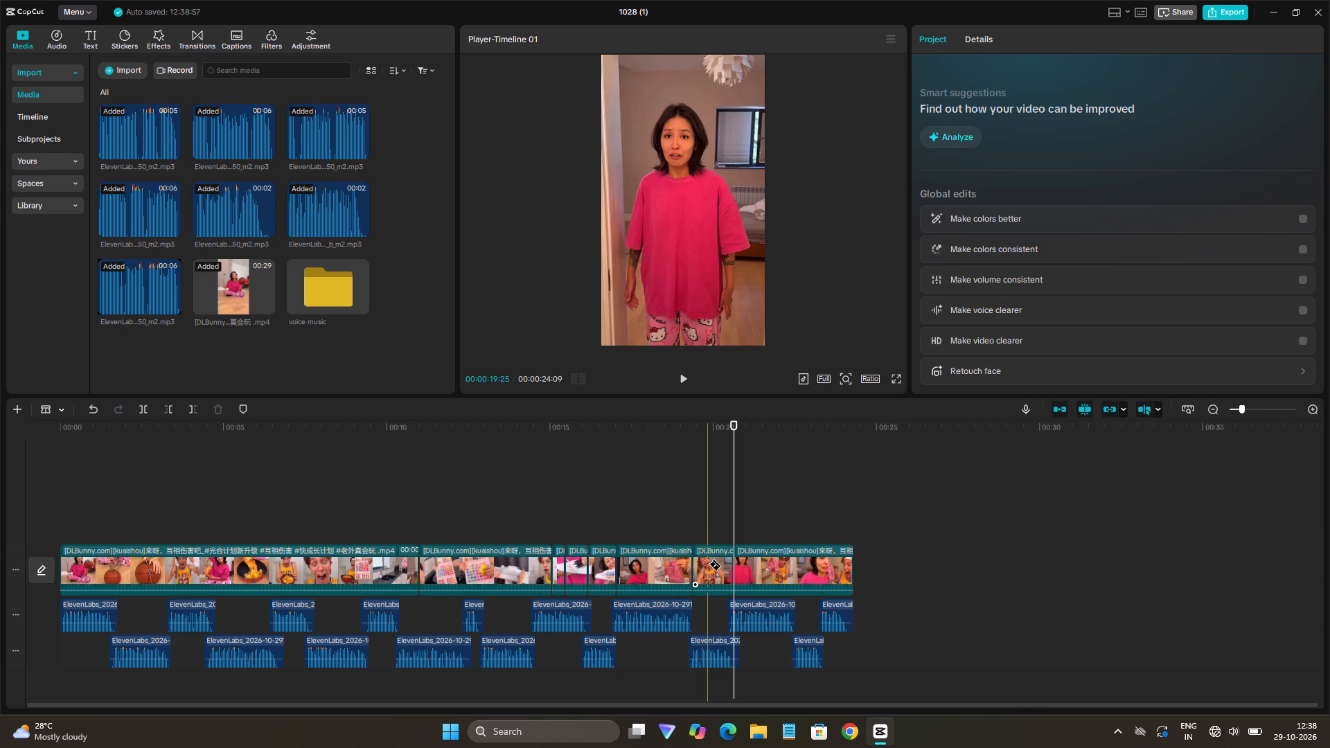
key("a")
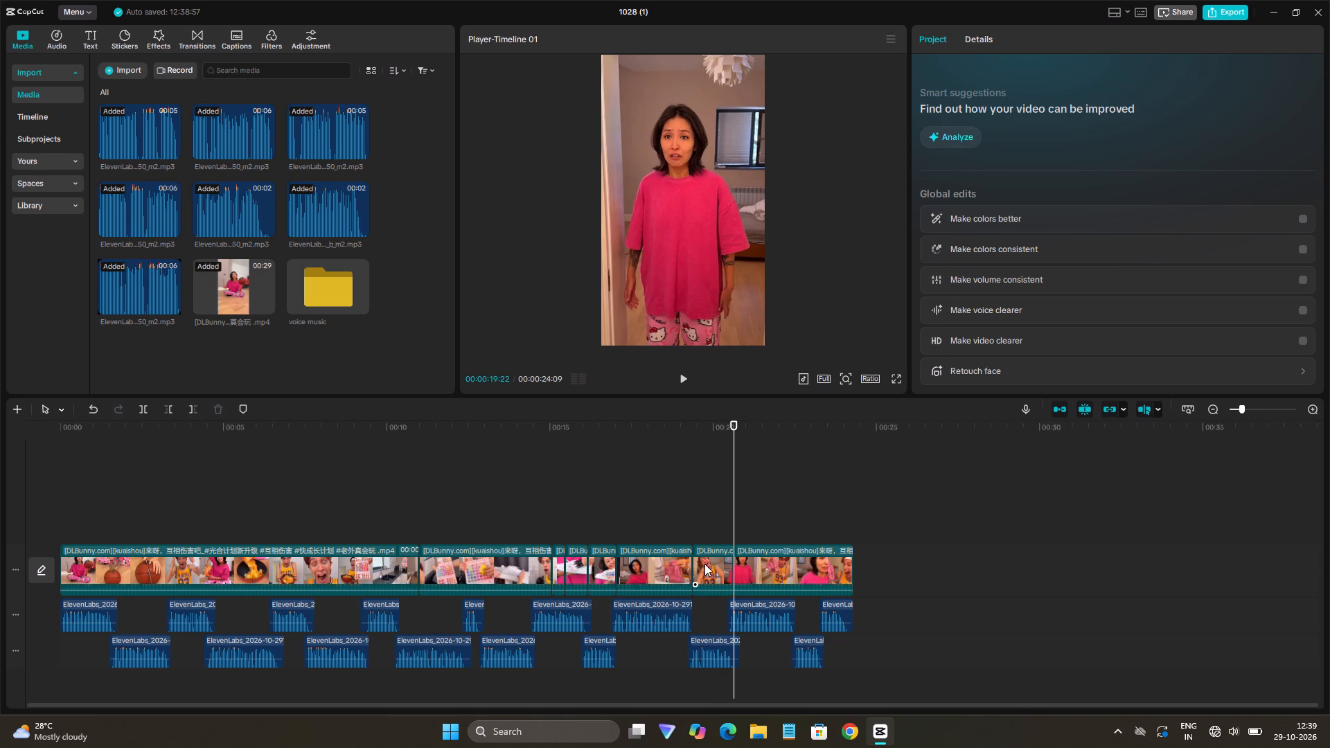
left_click(704, 567)
key("BackSpace")
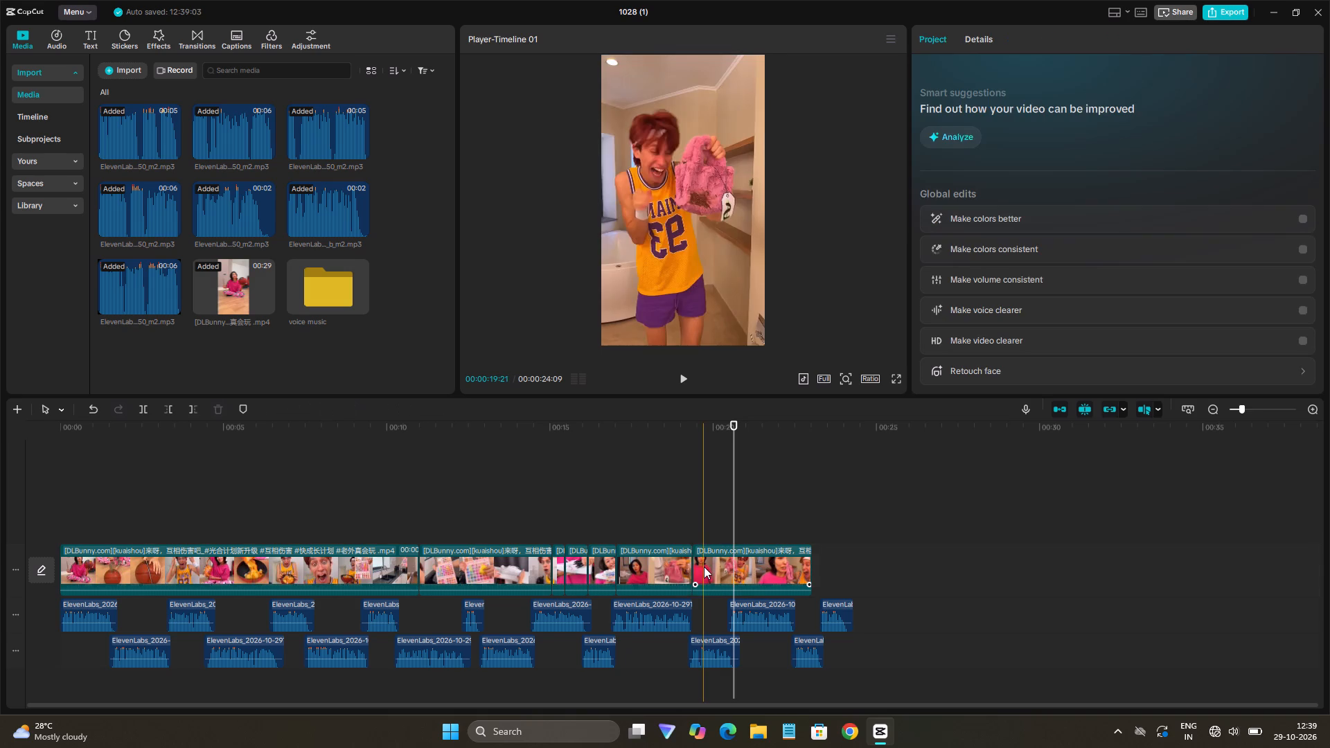
Extend both the end and the start of the last video clip so that it finishes at 00:00:24:10.
left_click(757, 578)
left_click(815, 576)
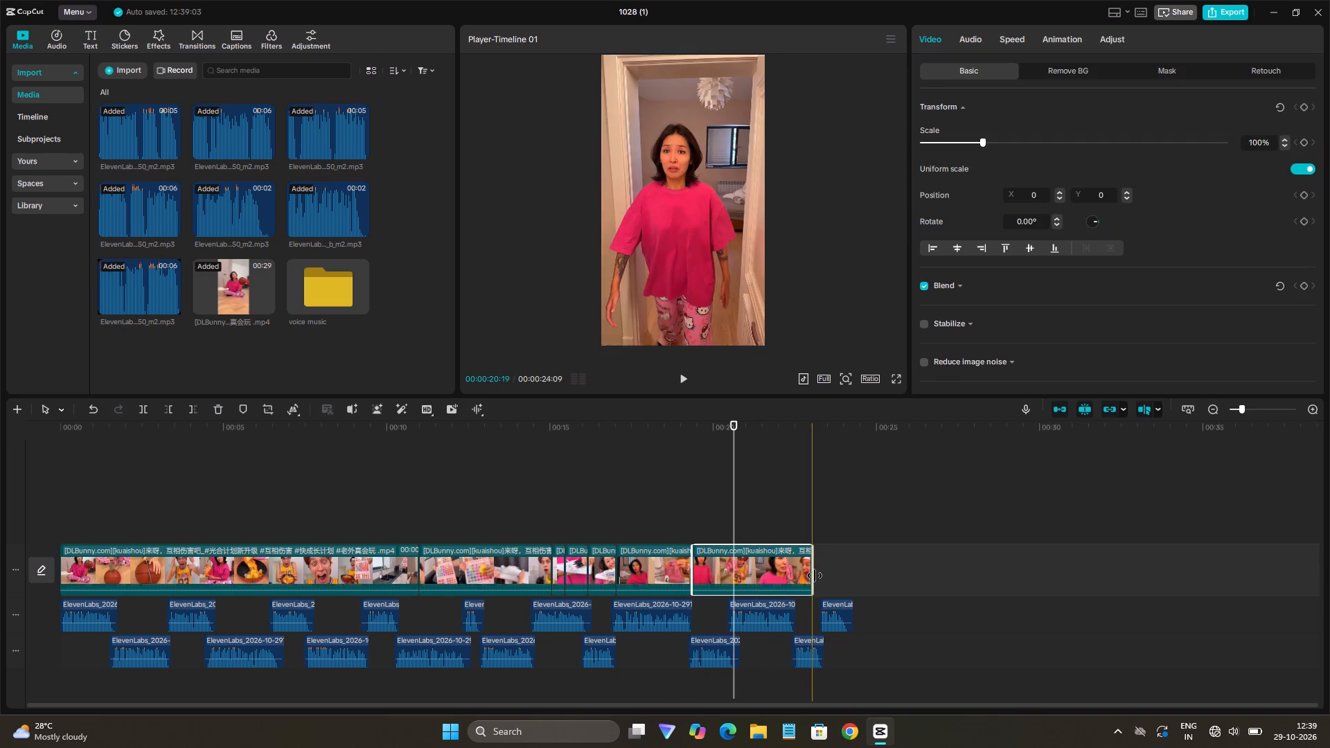
left_click_drag(810, 575, 844, 576)
left_click_drag(693, 569, 676, 569)
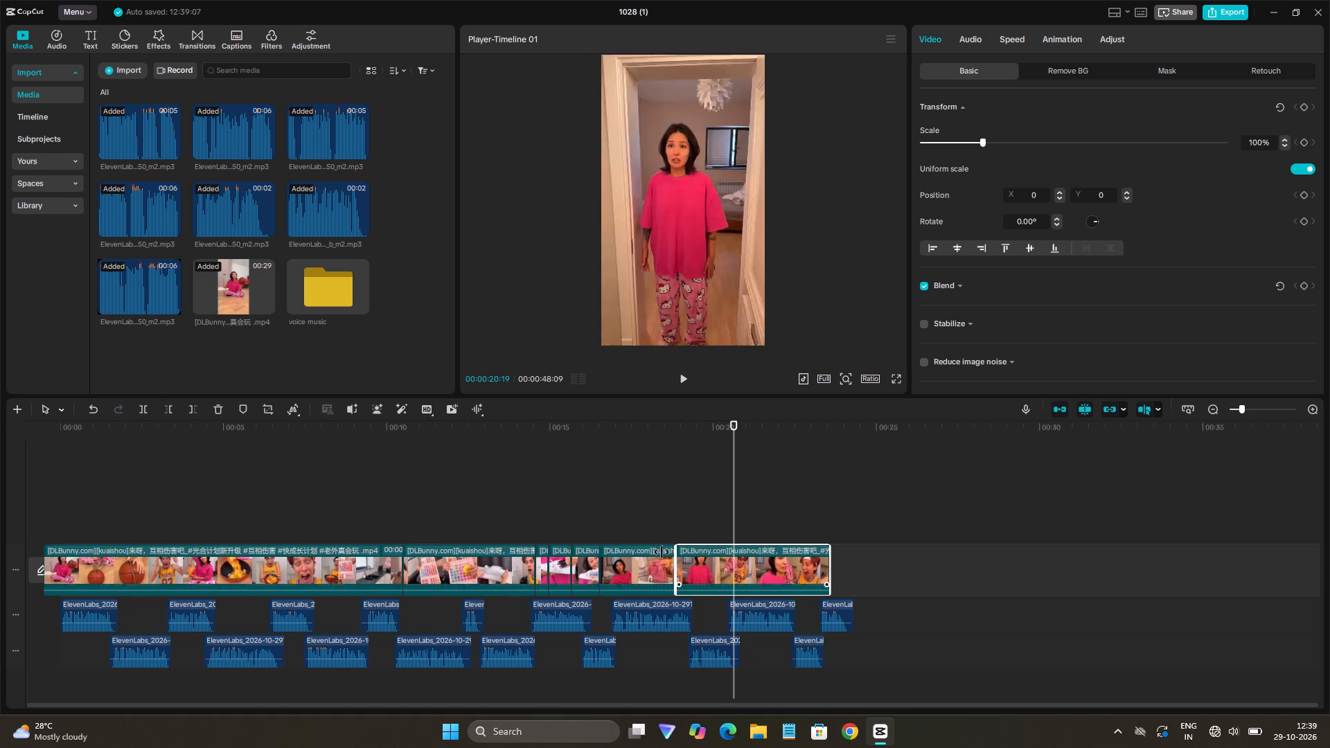
left_click(648, 517)
key("space")
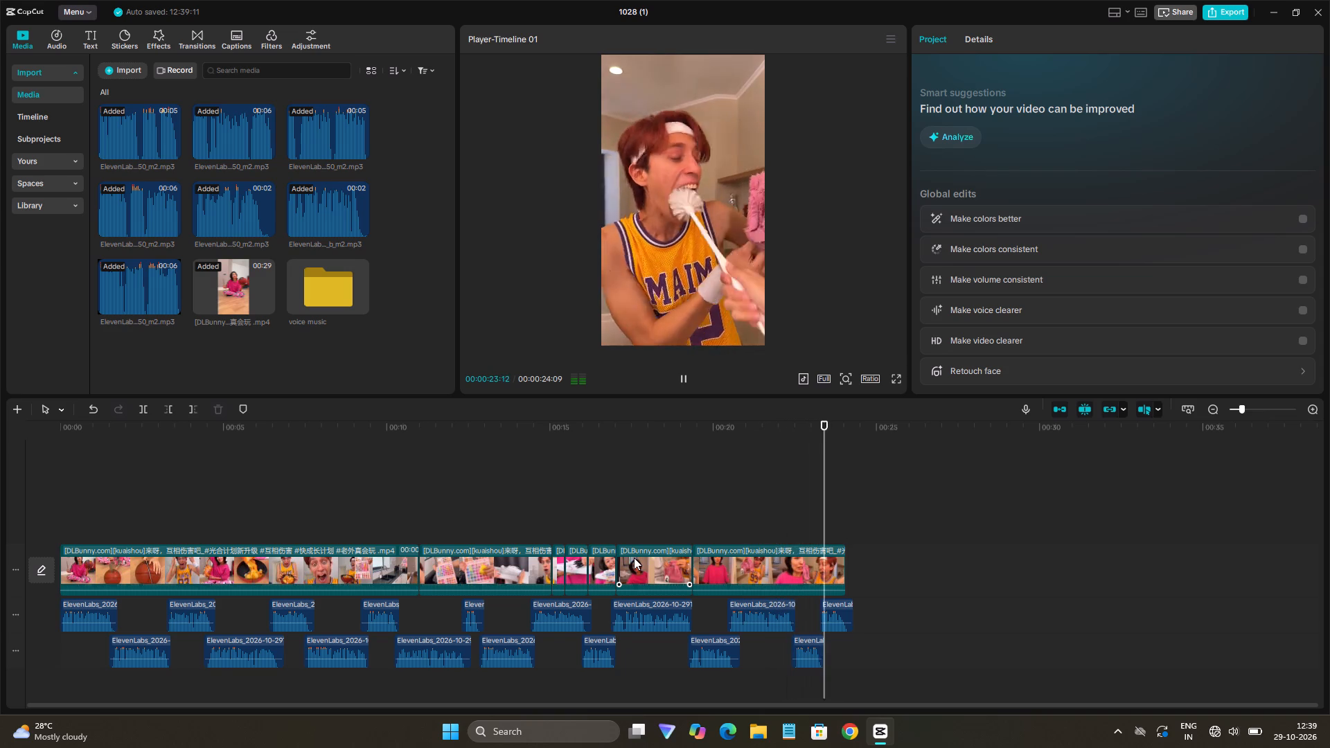
left_click(785, 562)
left_click_drag(692, 565, 688, 566)
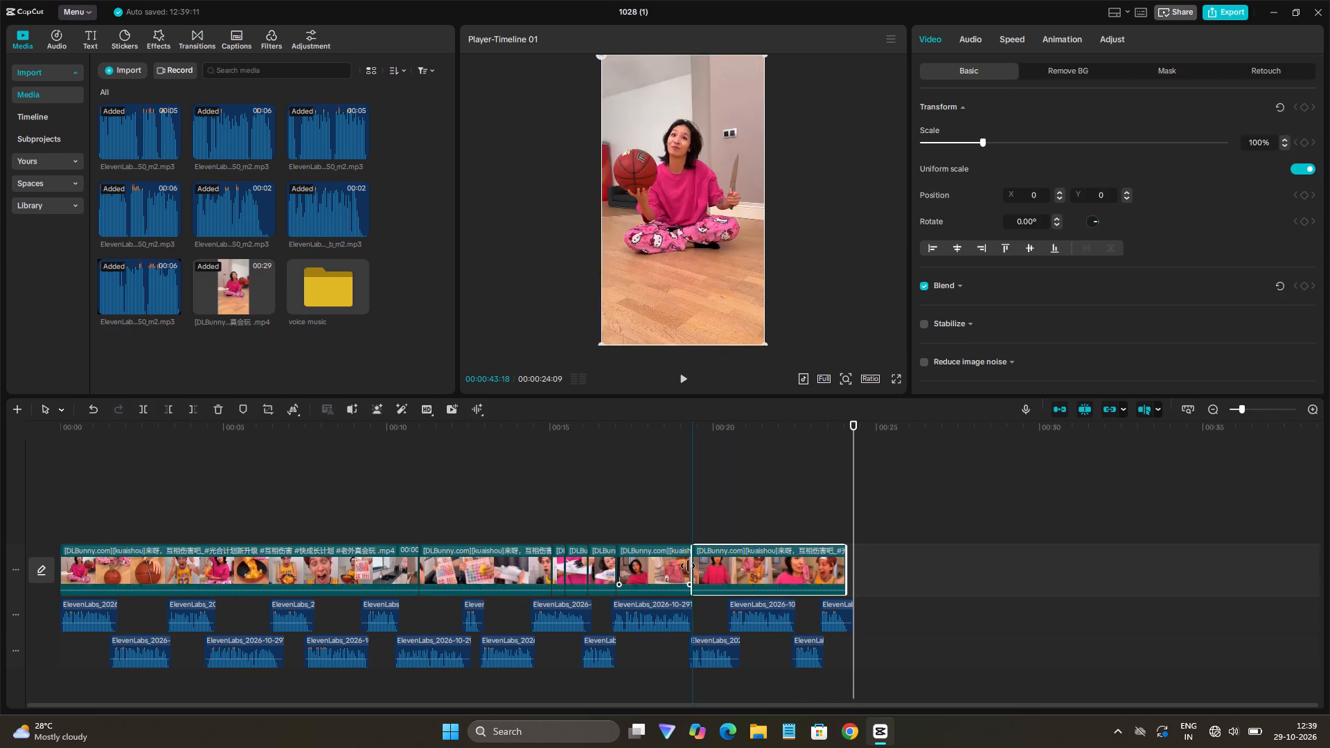
left_click_drag(688, 566, 686, 567)
Play back the video around the cut at about 19.3 s, its opening seconds, and the passage from about 18 s.
key("space")
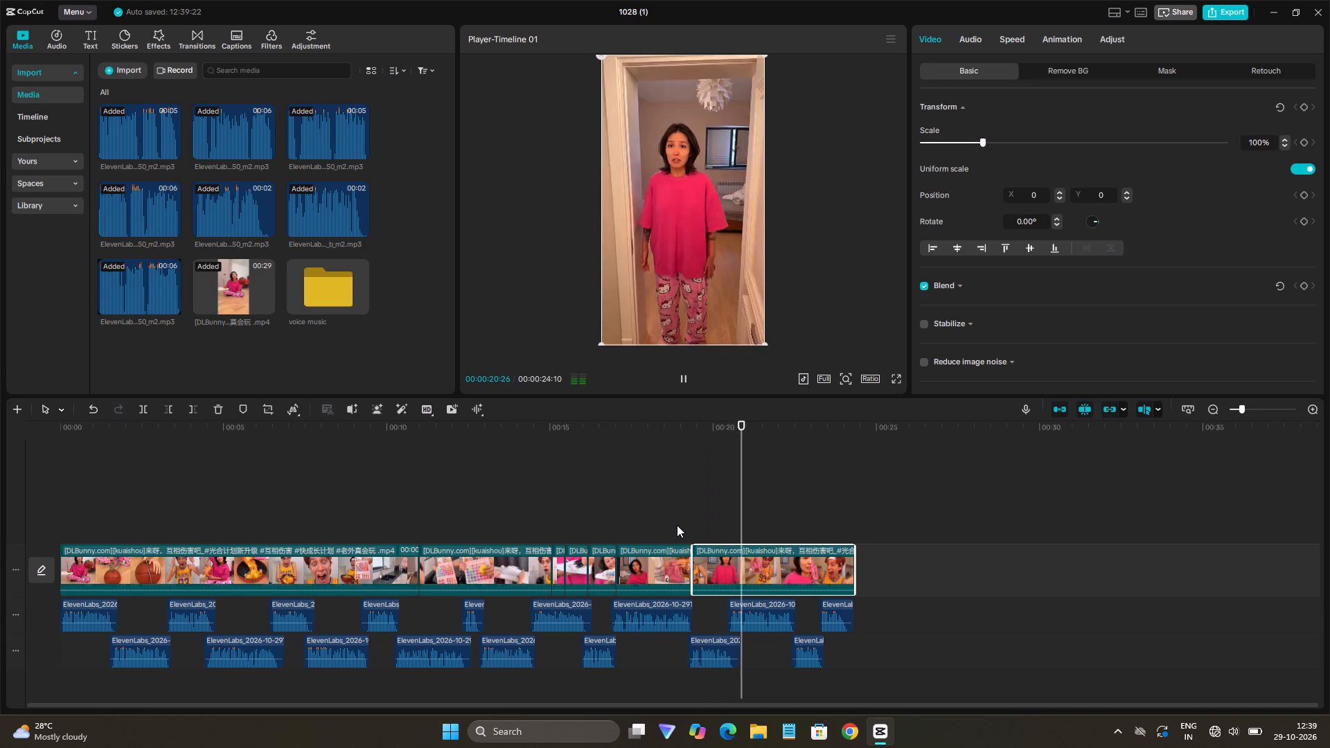
key("space")
left_click(54, 478)
key("space")
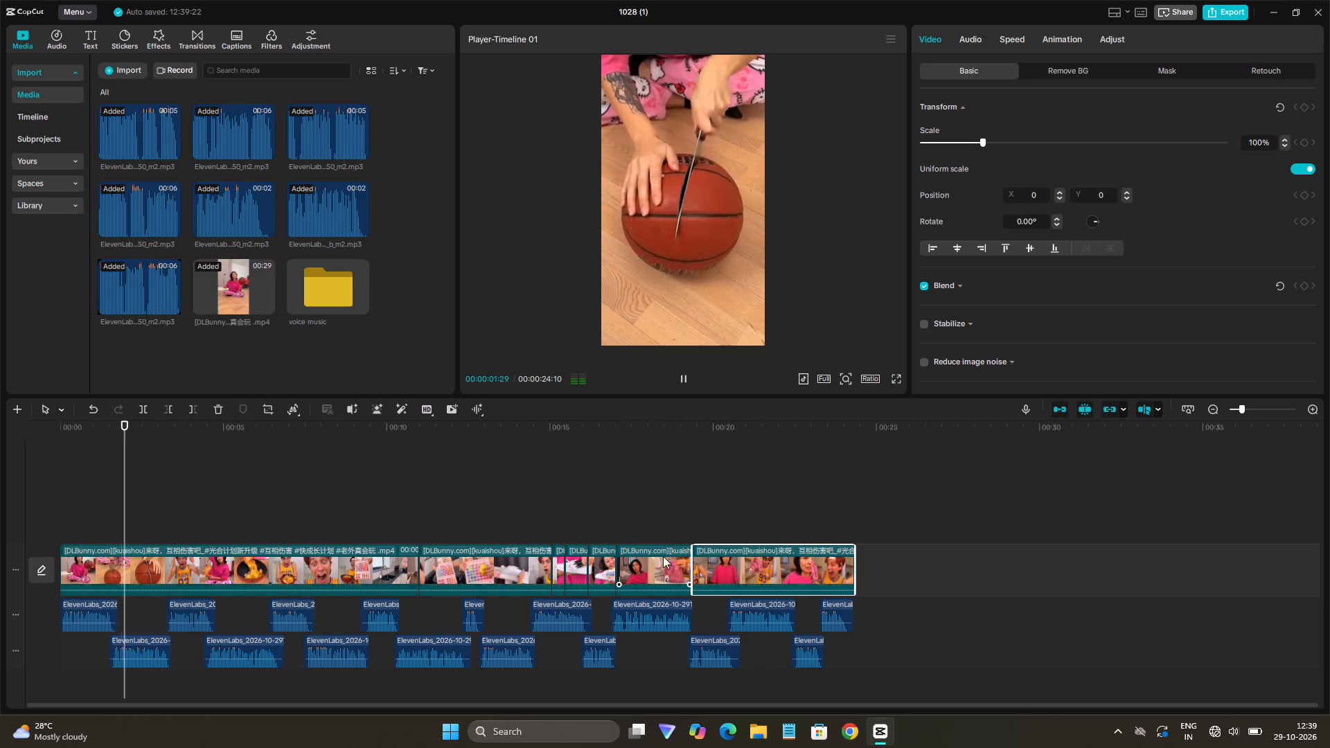
left_click(651, 504)
key("space")
key("space")
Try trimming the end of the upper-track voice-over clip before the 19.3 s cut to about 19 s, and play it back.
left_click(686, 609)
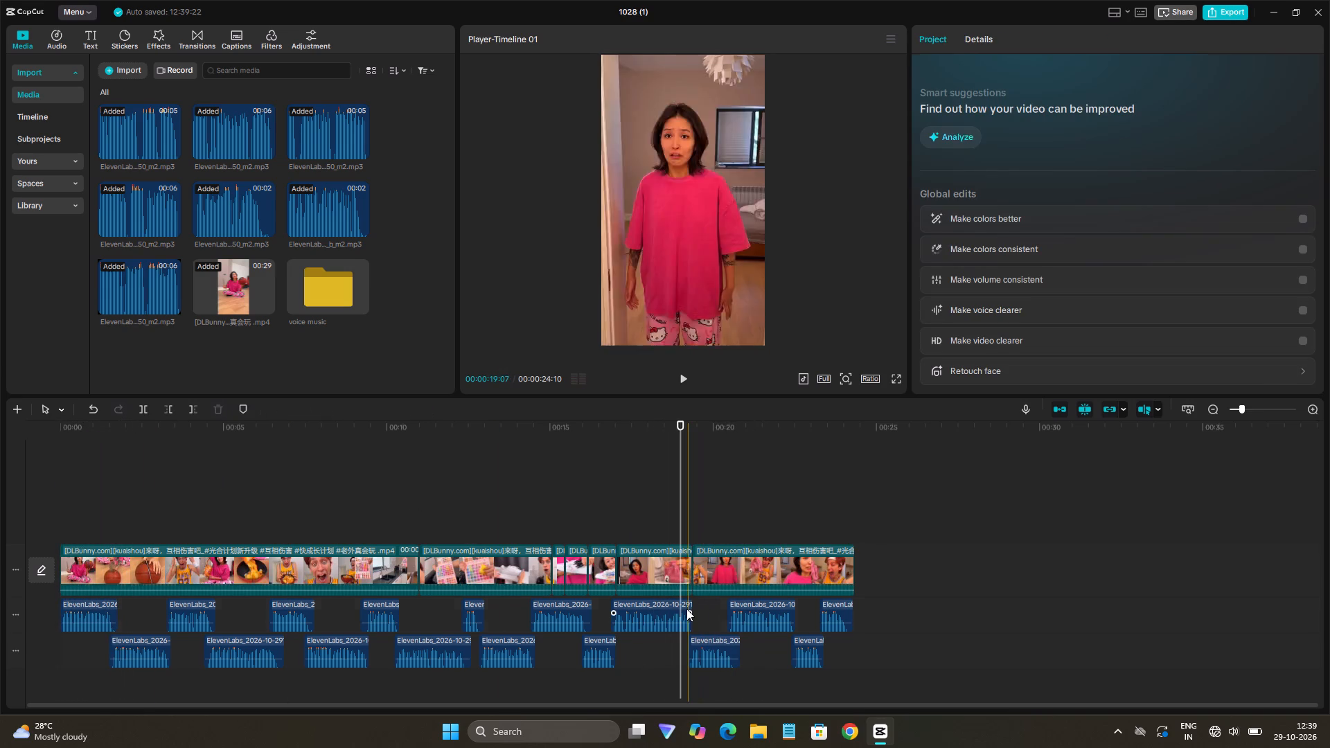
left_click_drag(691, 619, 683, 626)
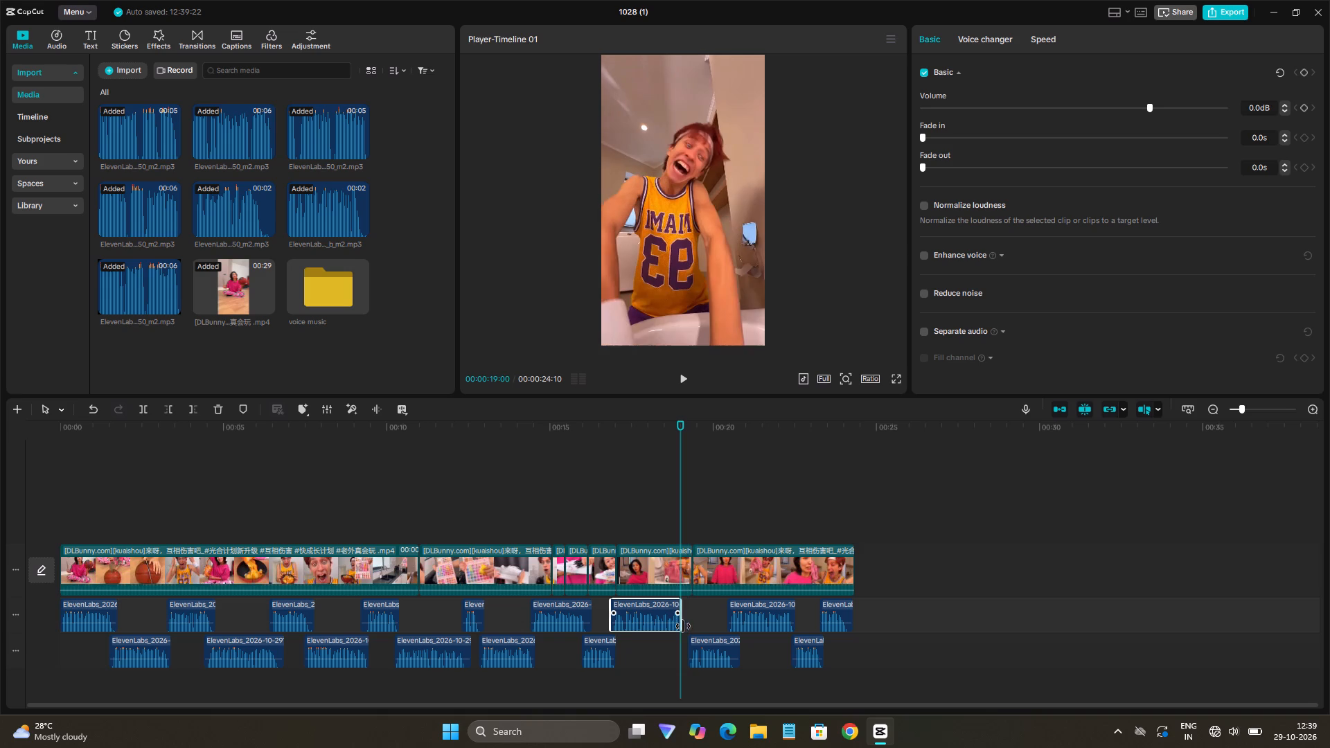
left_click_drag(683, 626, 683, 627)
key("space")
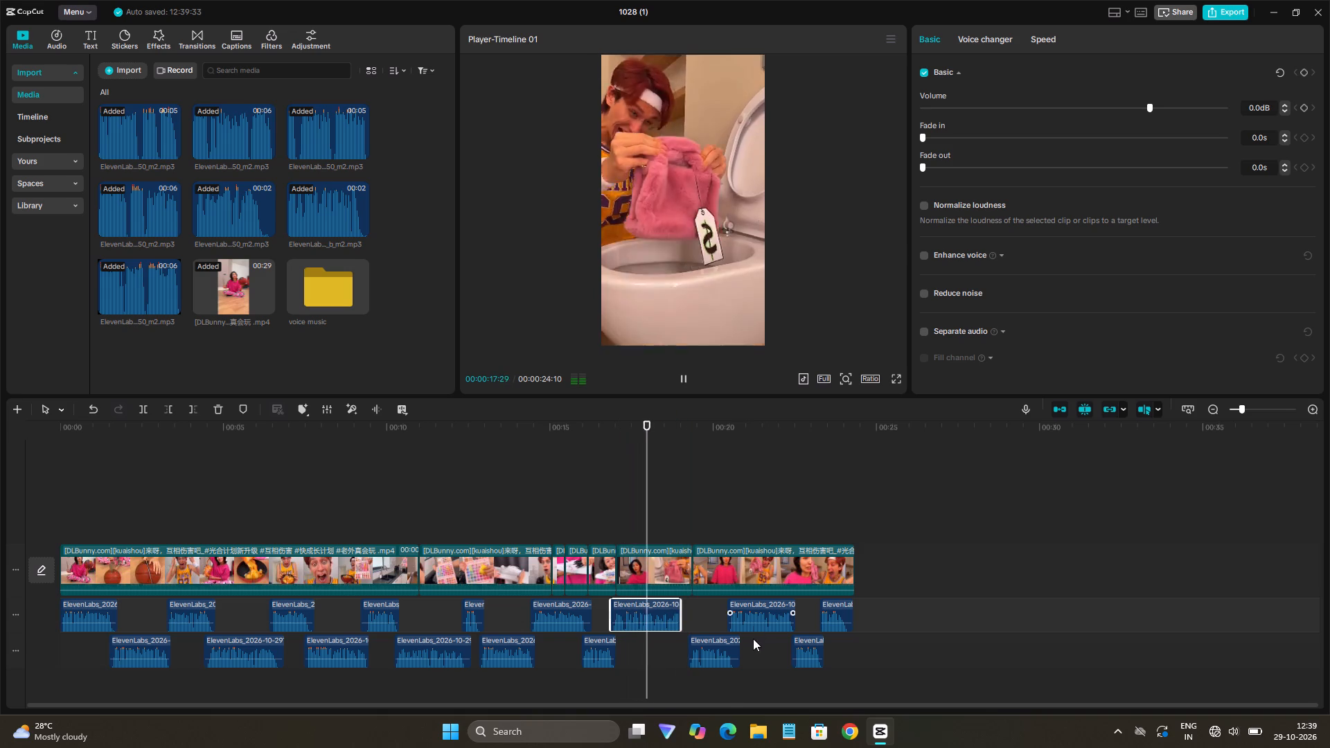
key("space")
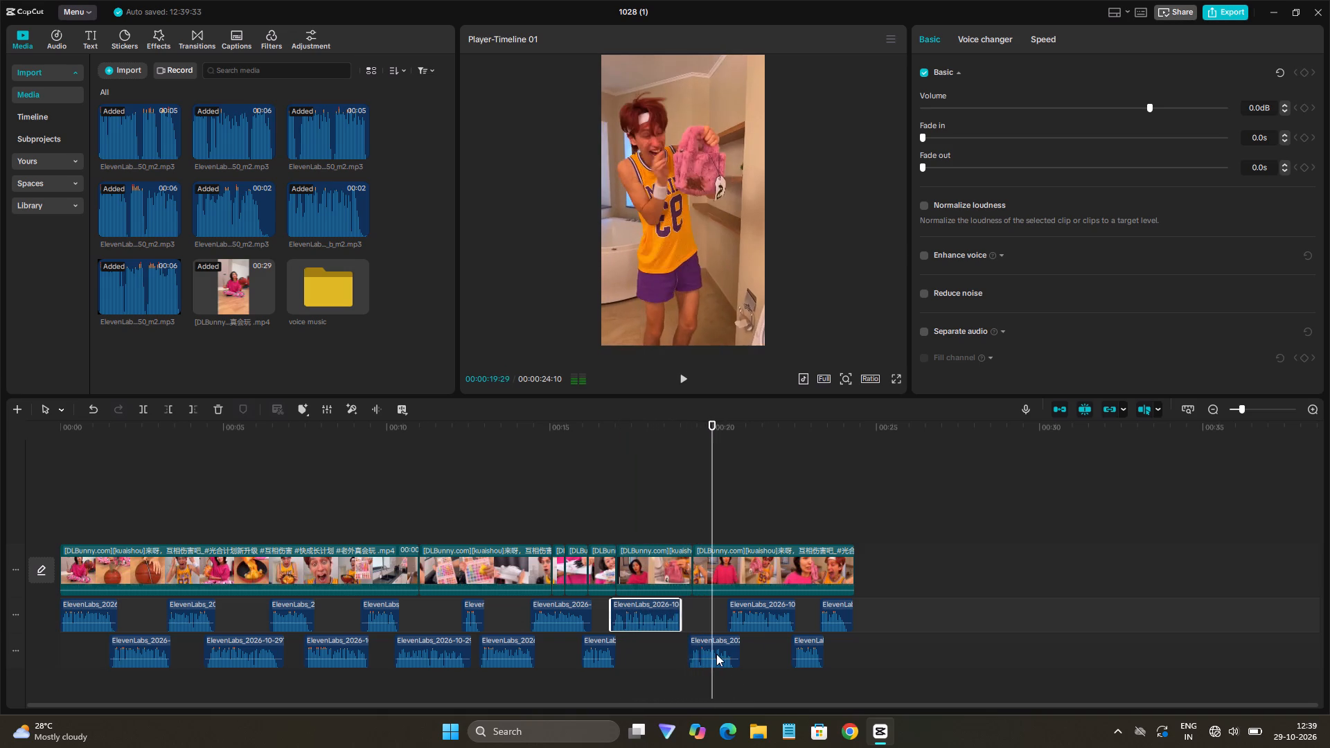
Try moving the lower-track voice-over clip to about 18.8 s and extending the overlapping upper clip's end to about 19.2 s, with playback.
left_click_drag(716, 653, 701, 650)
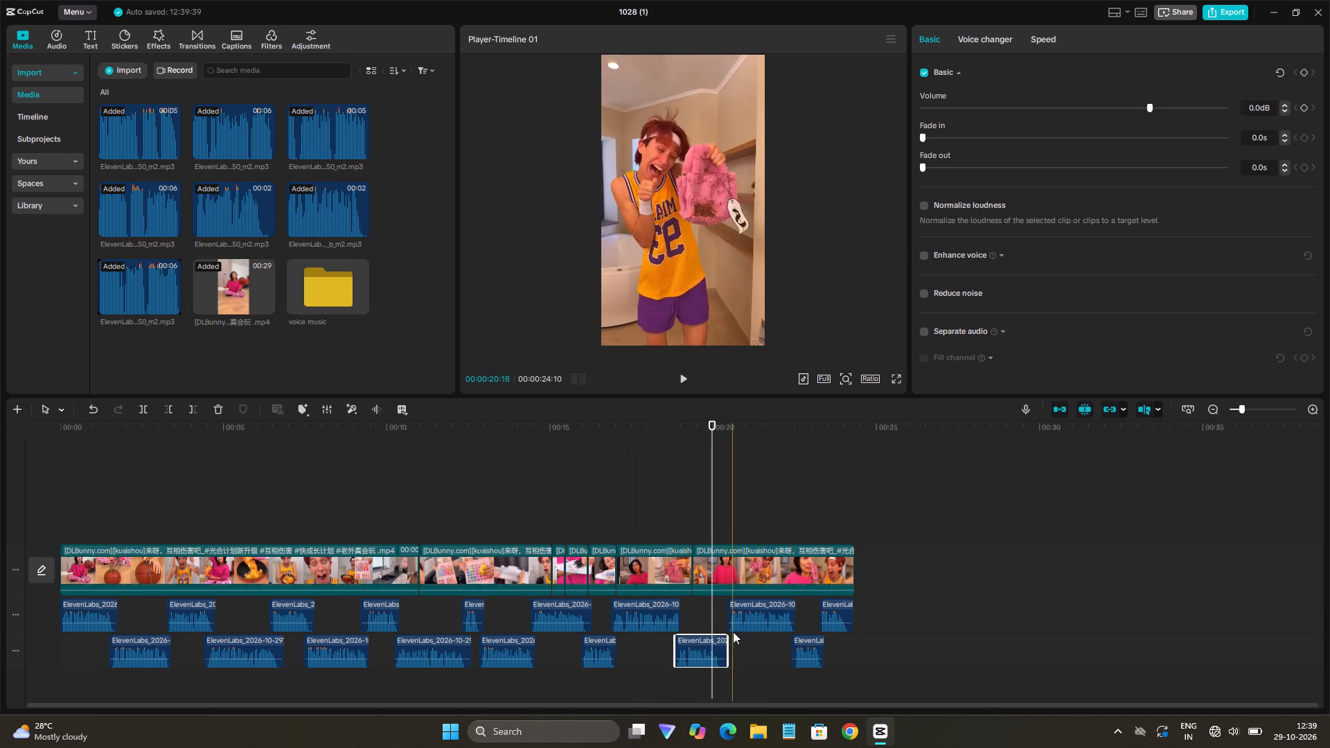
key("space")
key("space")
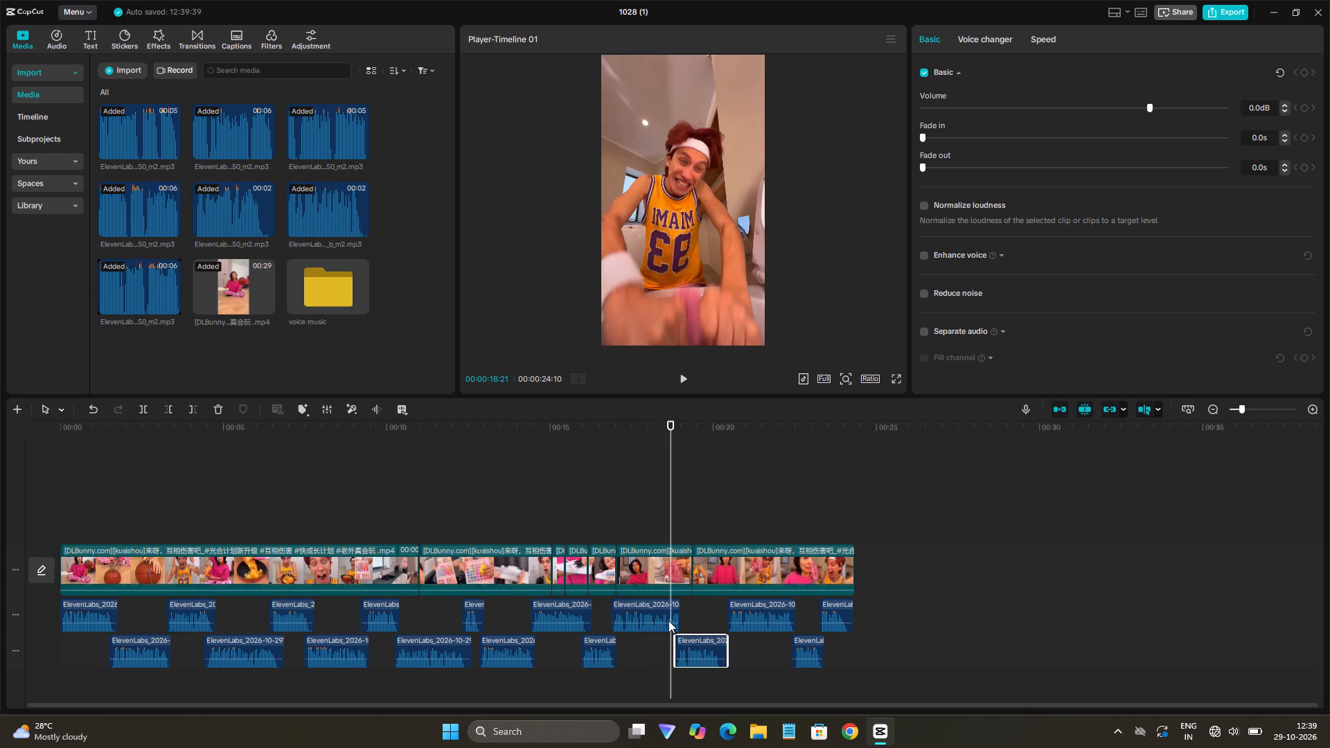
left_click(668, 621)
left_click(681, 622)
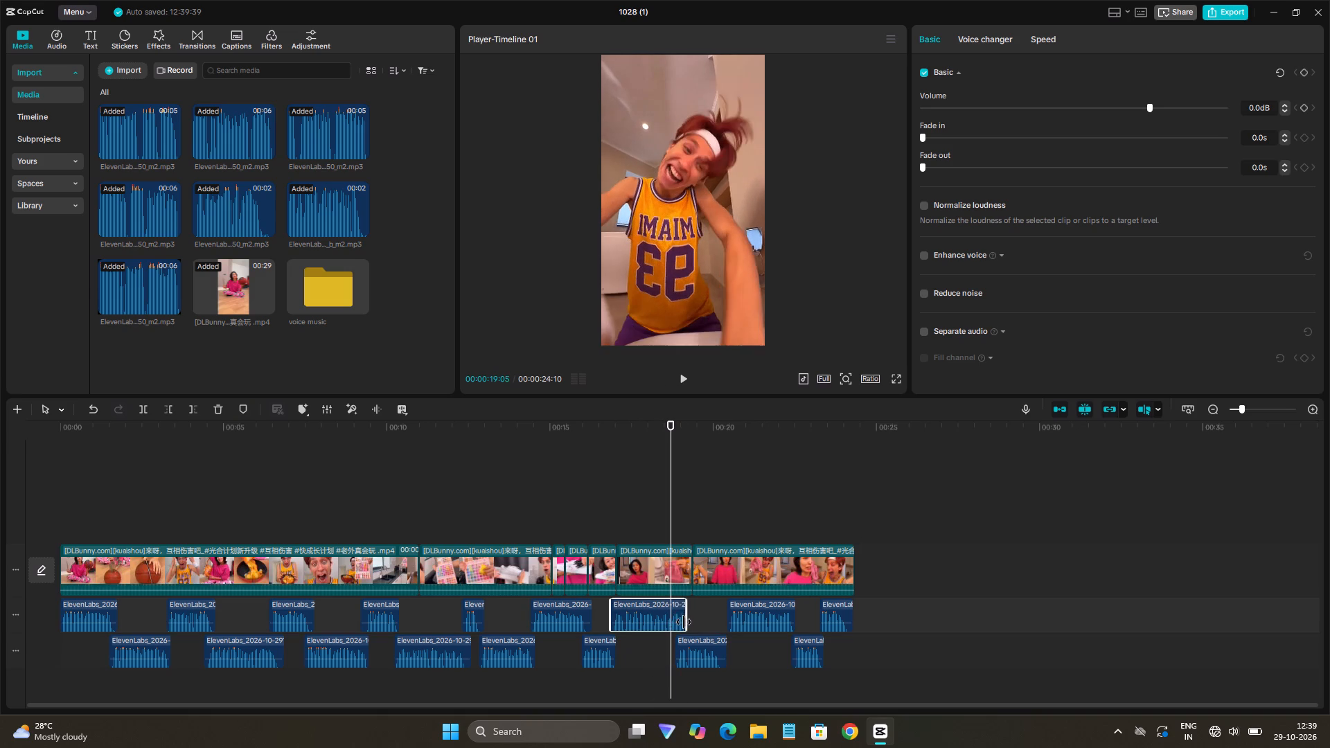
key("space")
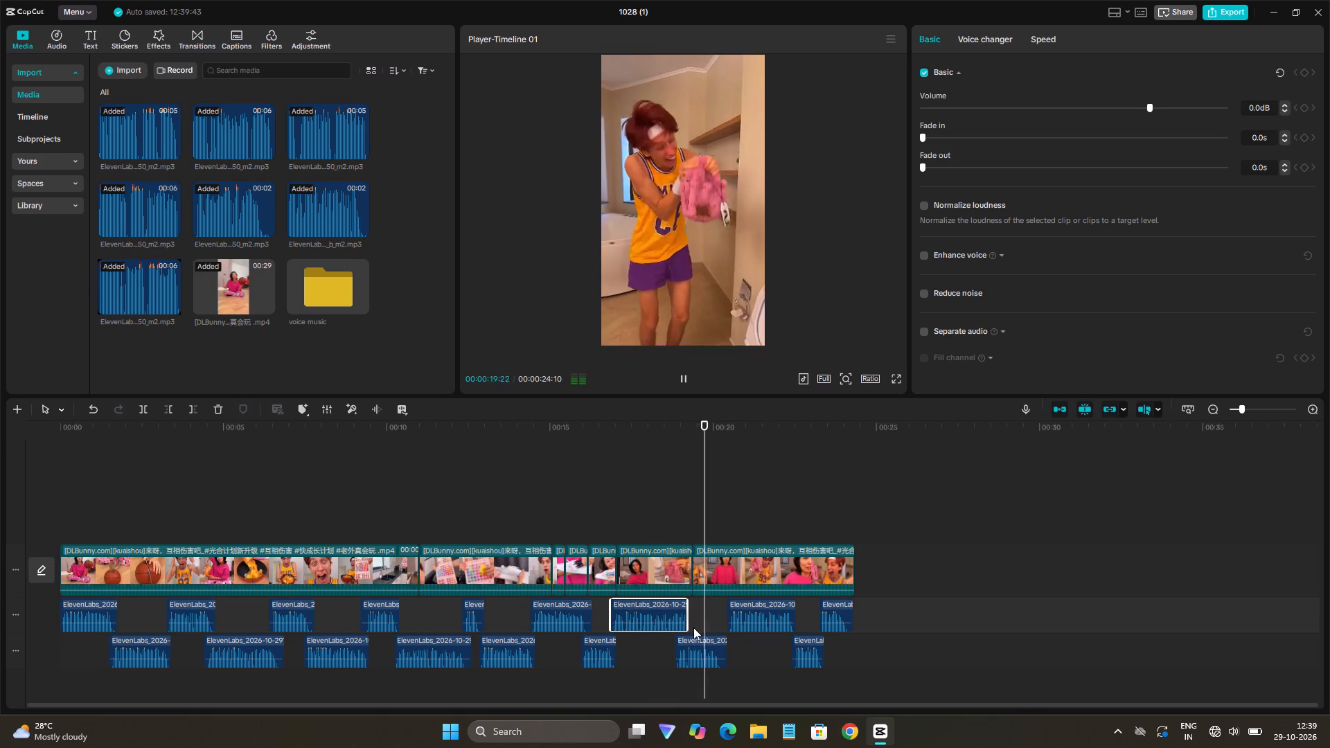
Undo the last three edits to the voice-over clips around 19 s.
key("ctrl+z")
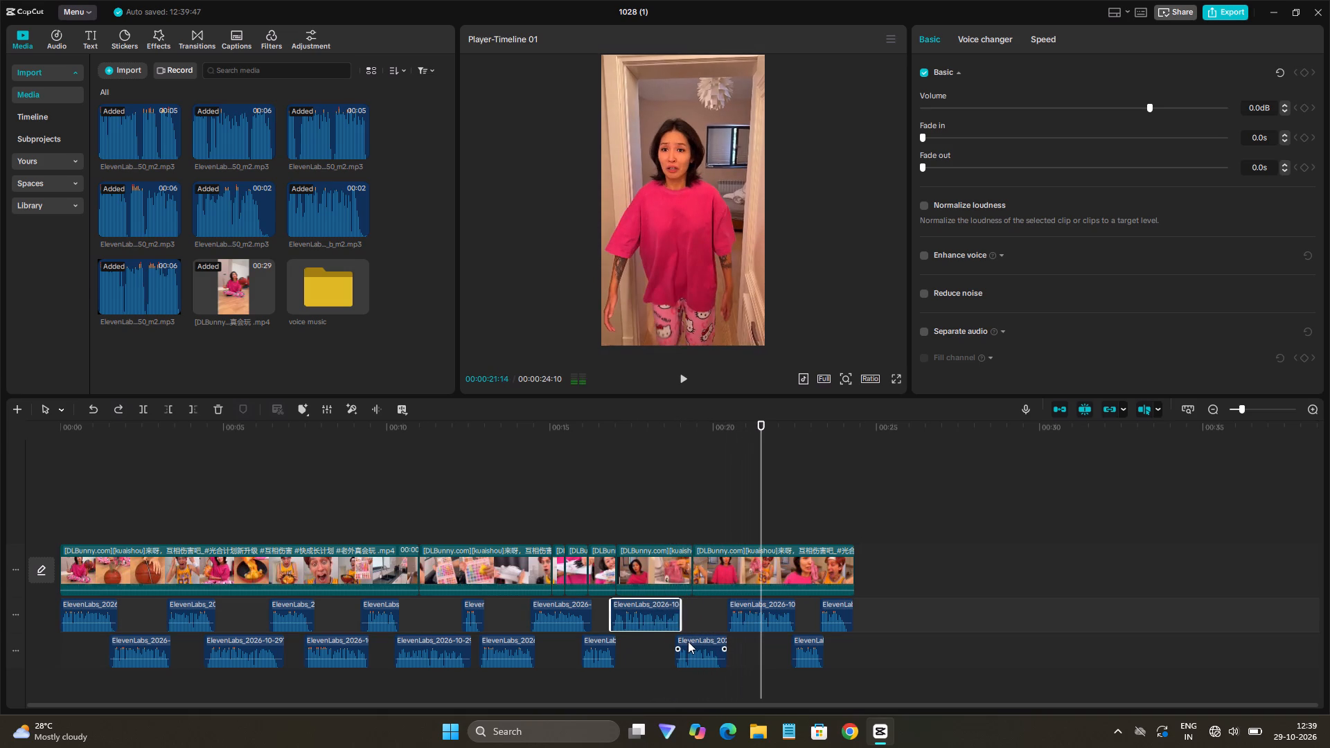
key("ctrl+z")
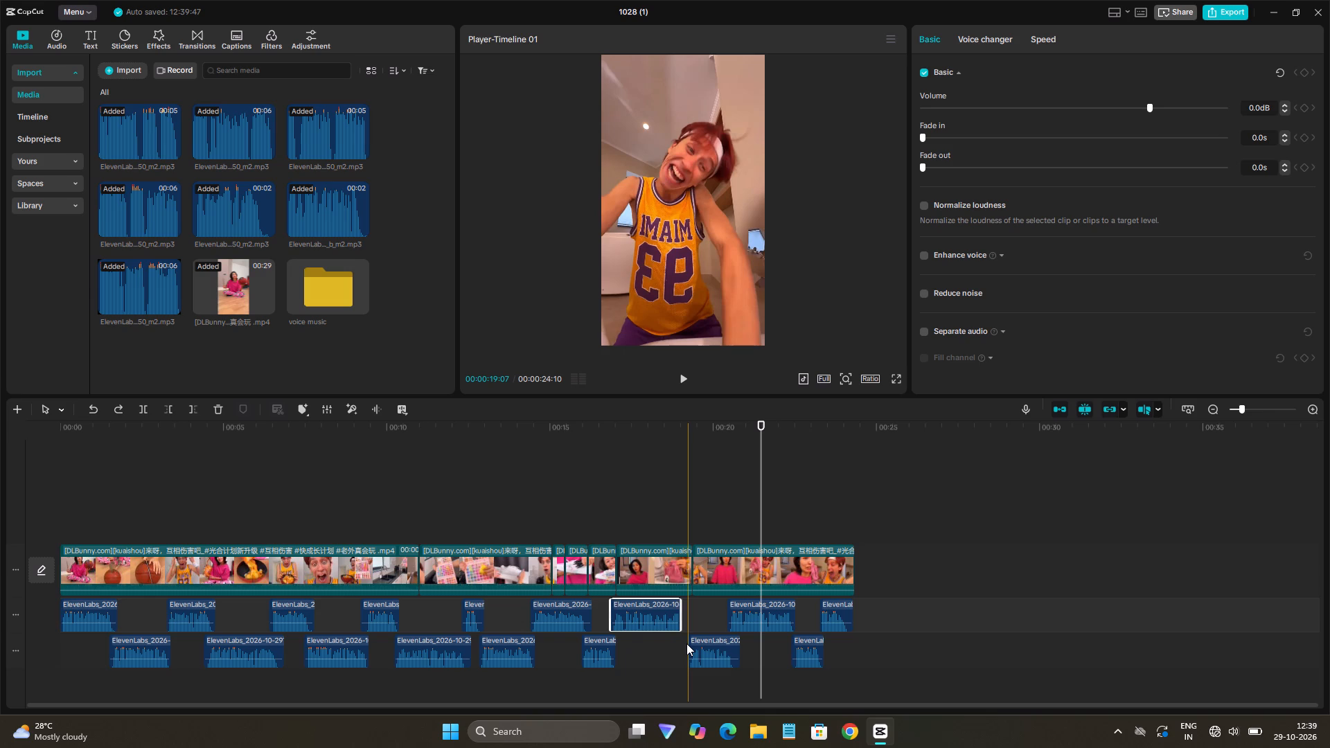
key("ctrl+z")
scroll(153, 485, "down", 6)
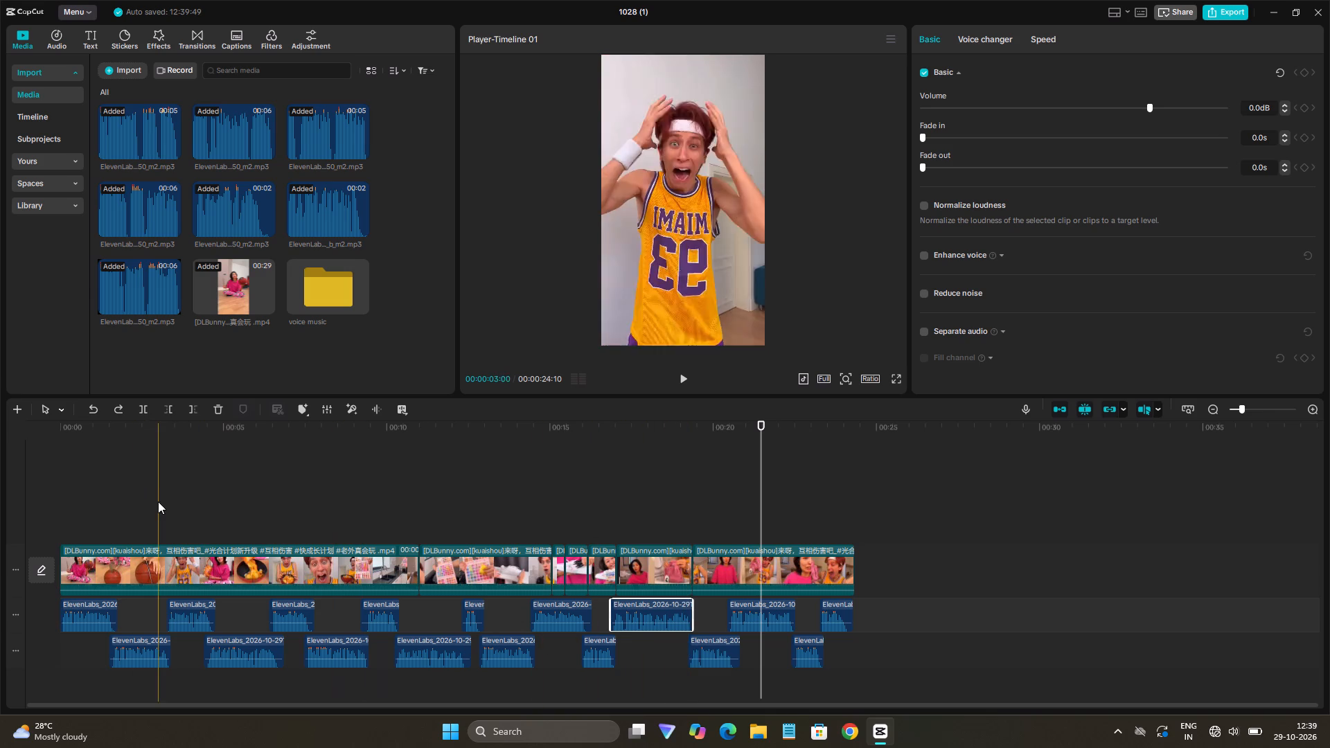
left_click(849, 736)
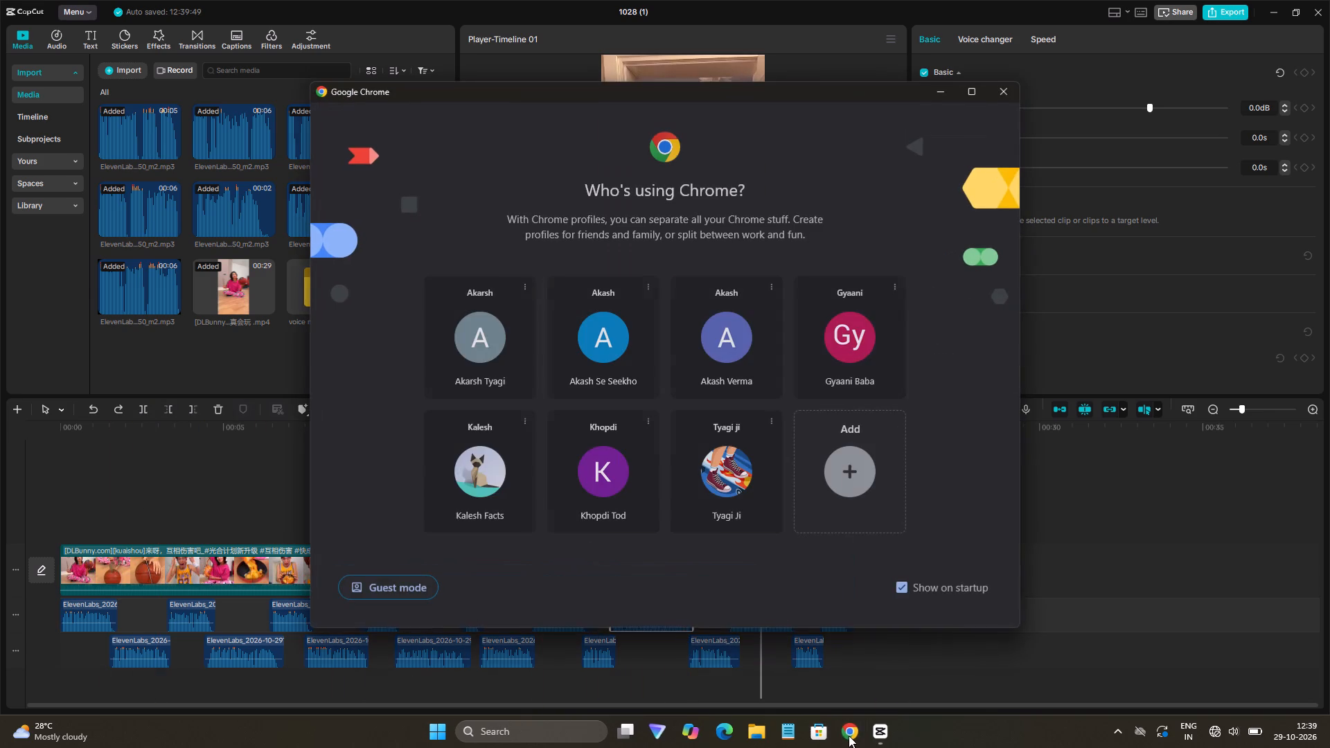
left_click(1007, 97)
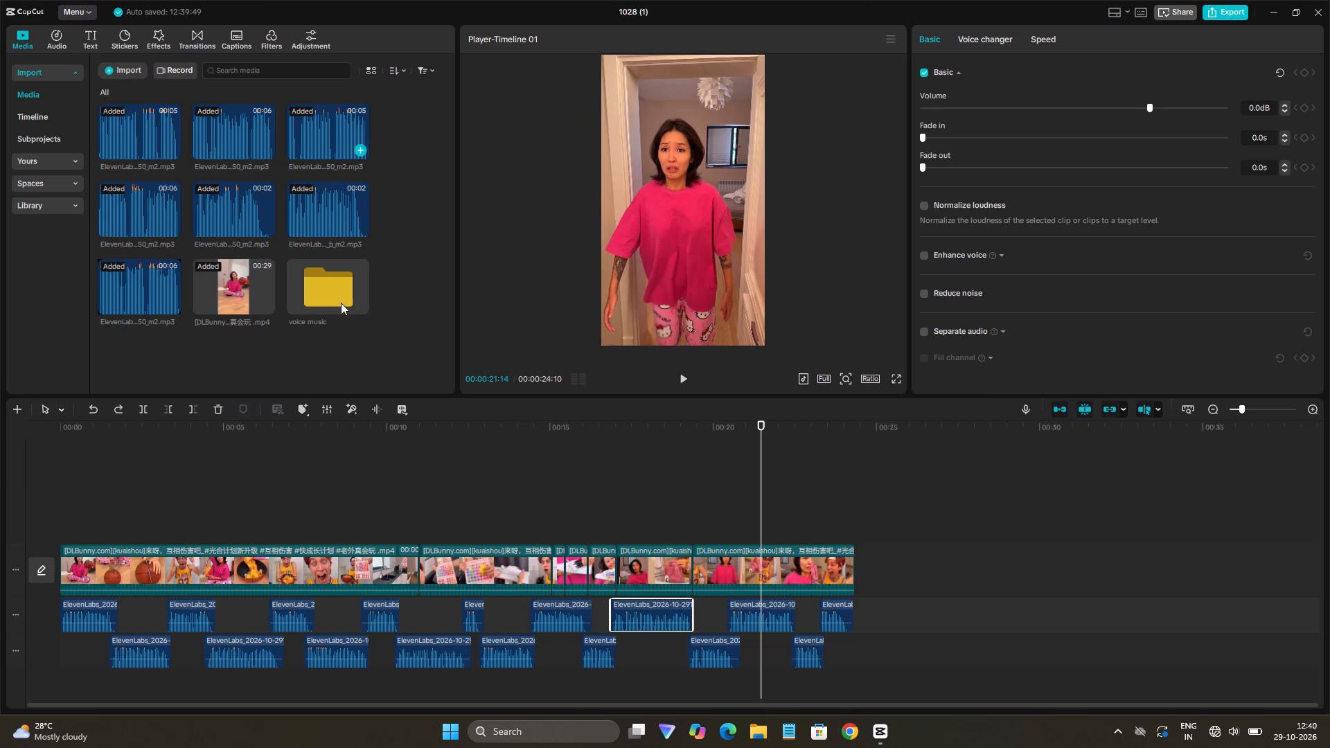
Add the Scheming Weasel Faster background music from the voice music folder at 0 s on a new track below the voice-overs.
double_click(324, 287)
scroll(291, 232, "down", 8)
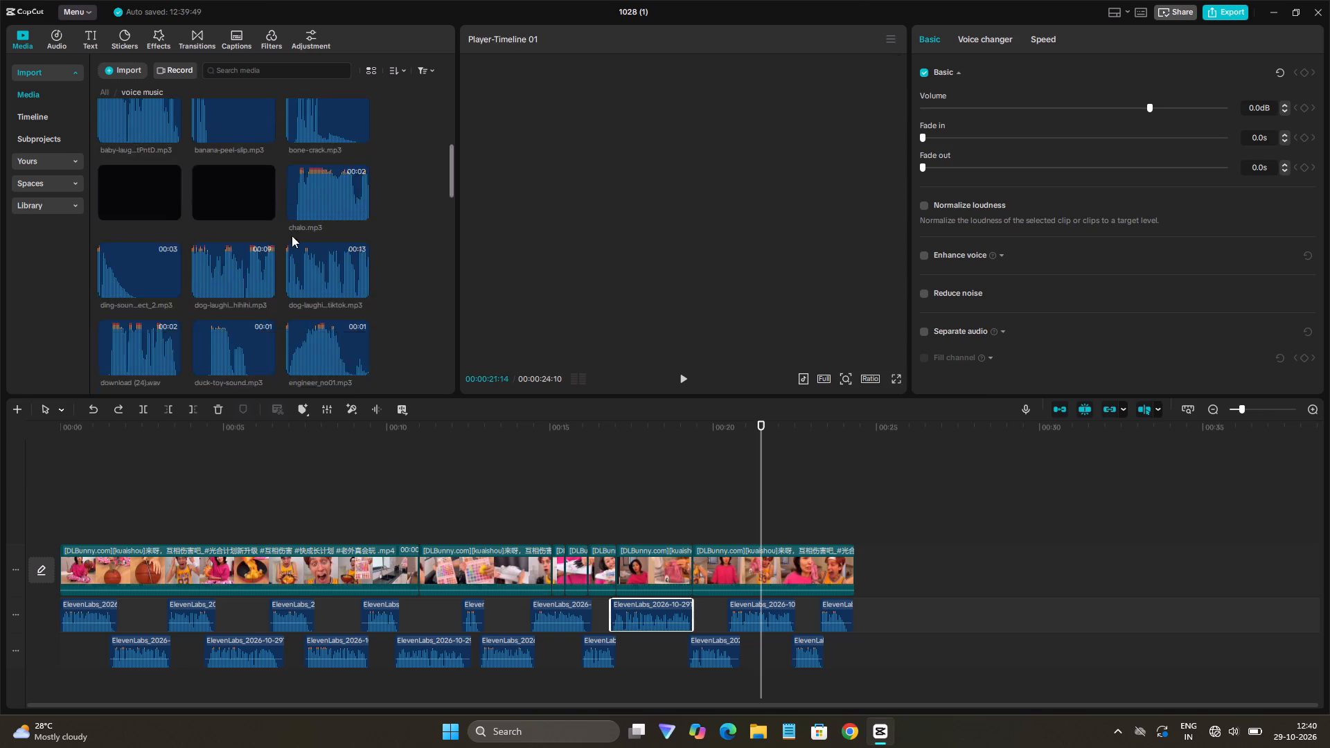
scroll(292, 235, "down", 4)
scroll(319, 290, "down", 4)
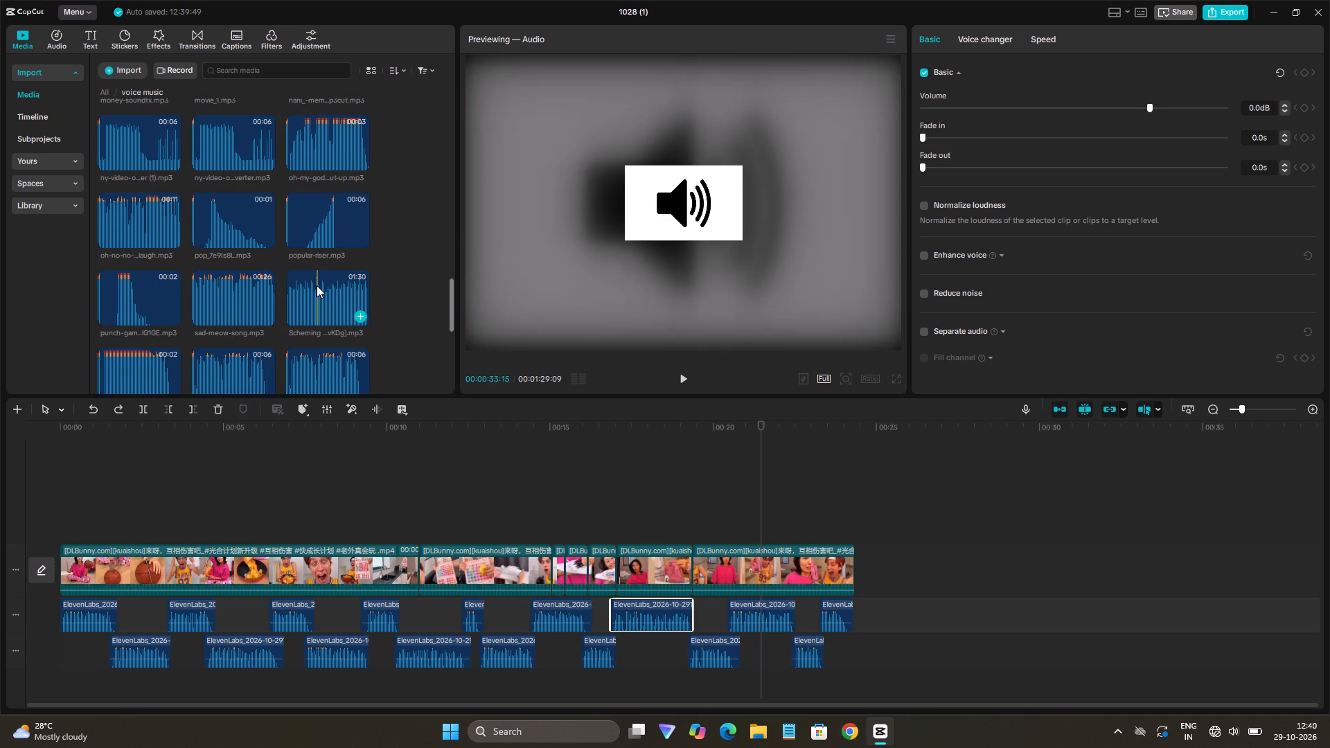
left_click_drag(310, 292, 63, 682)
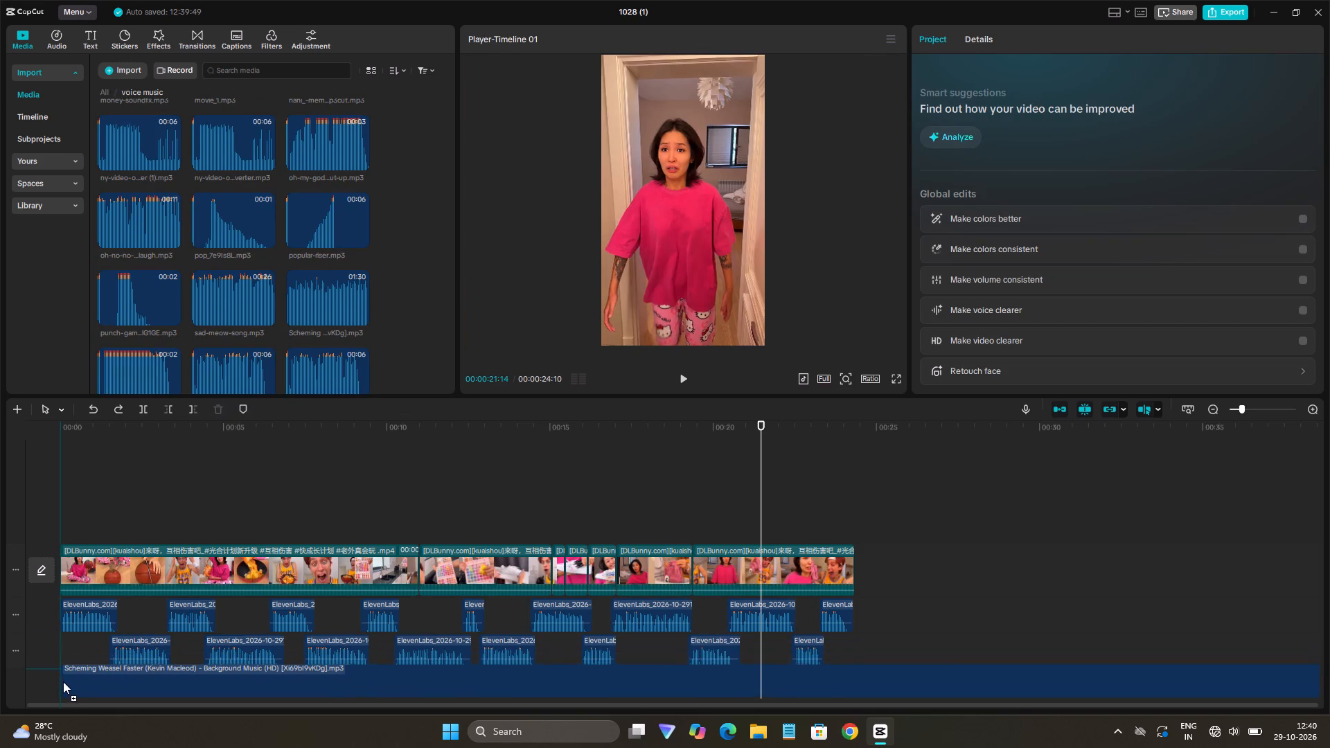
left_click_drag(63, 682, 62, 683)
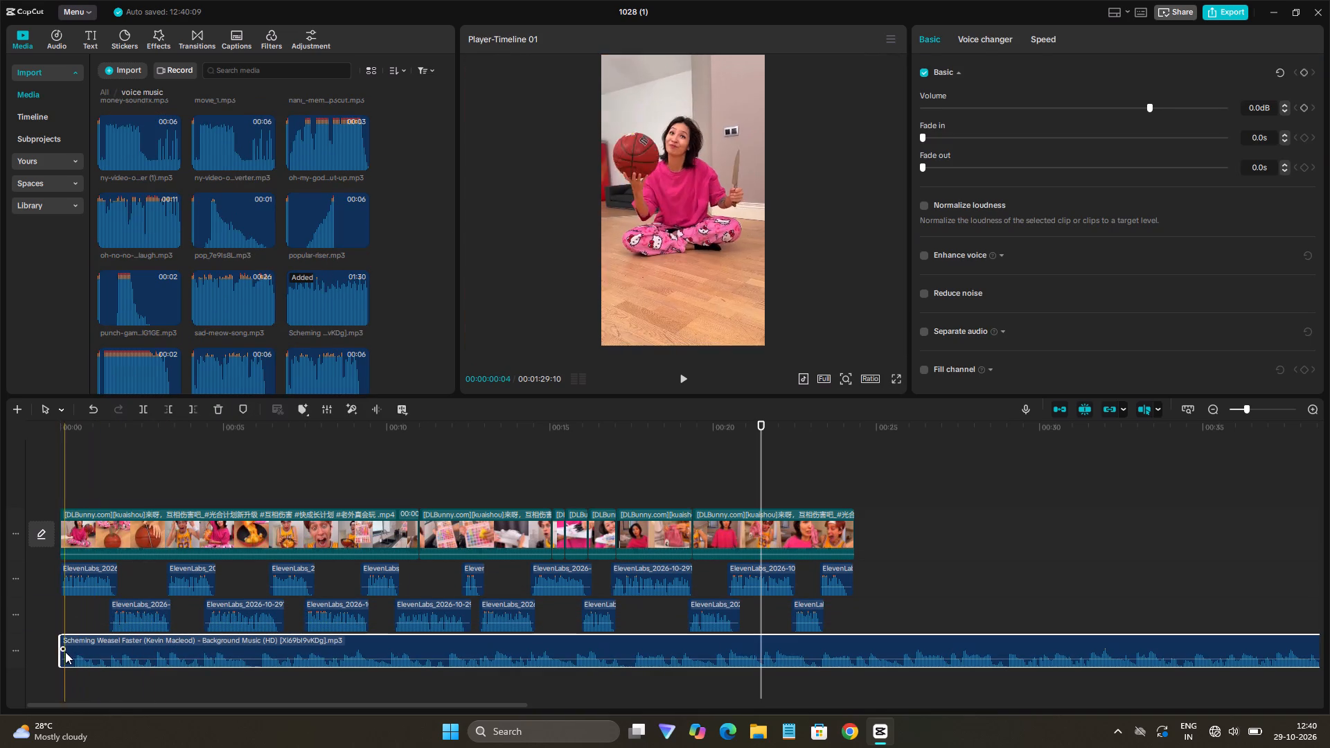
Trim about 17.4 s off the start of the background music and move the clip back to 0 s.
left_click_drag(60, 655, 529, 724)
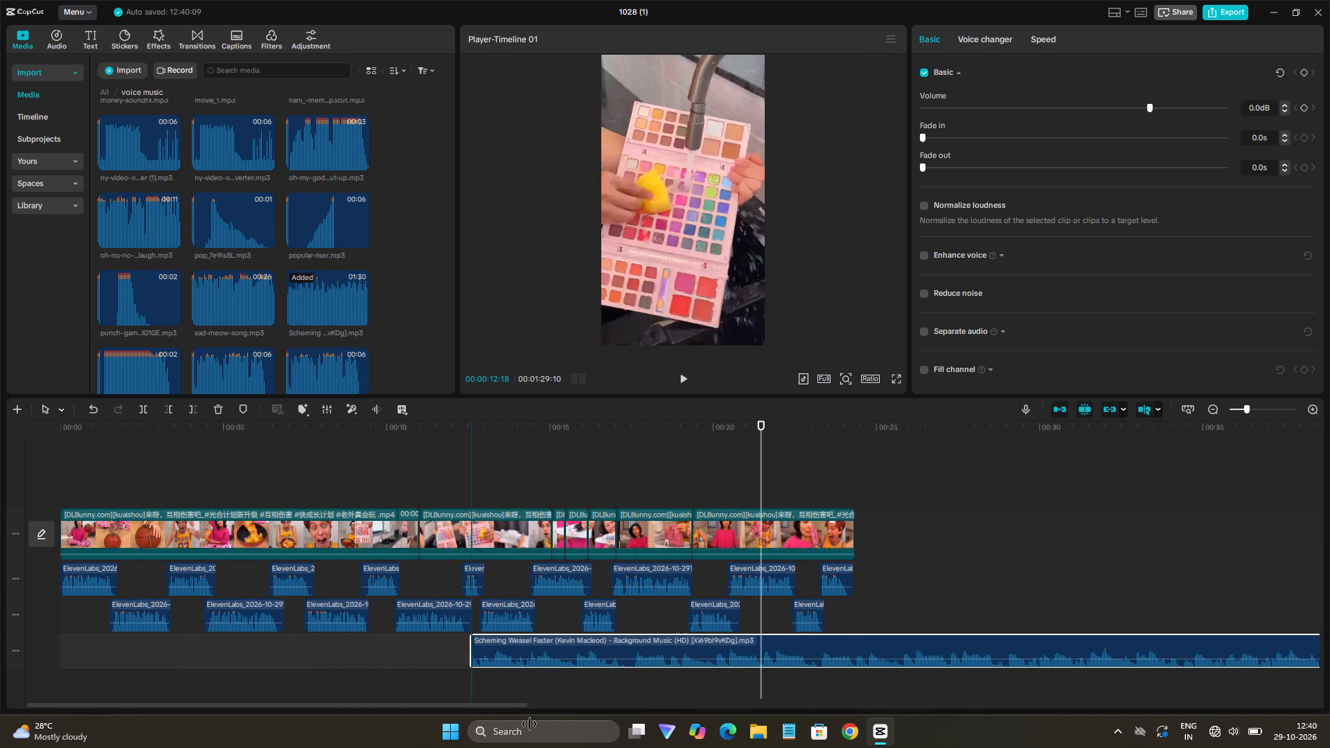
left_click_drag(529, 724, 629, 733)
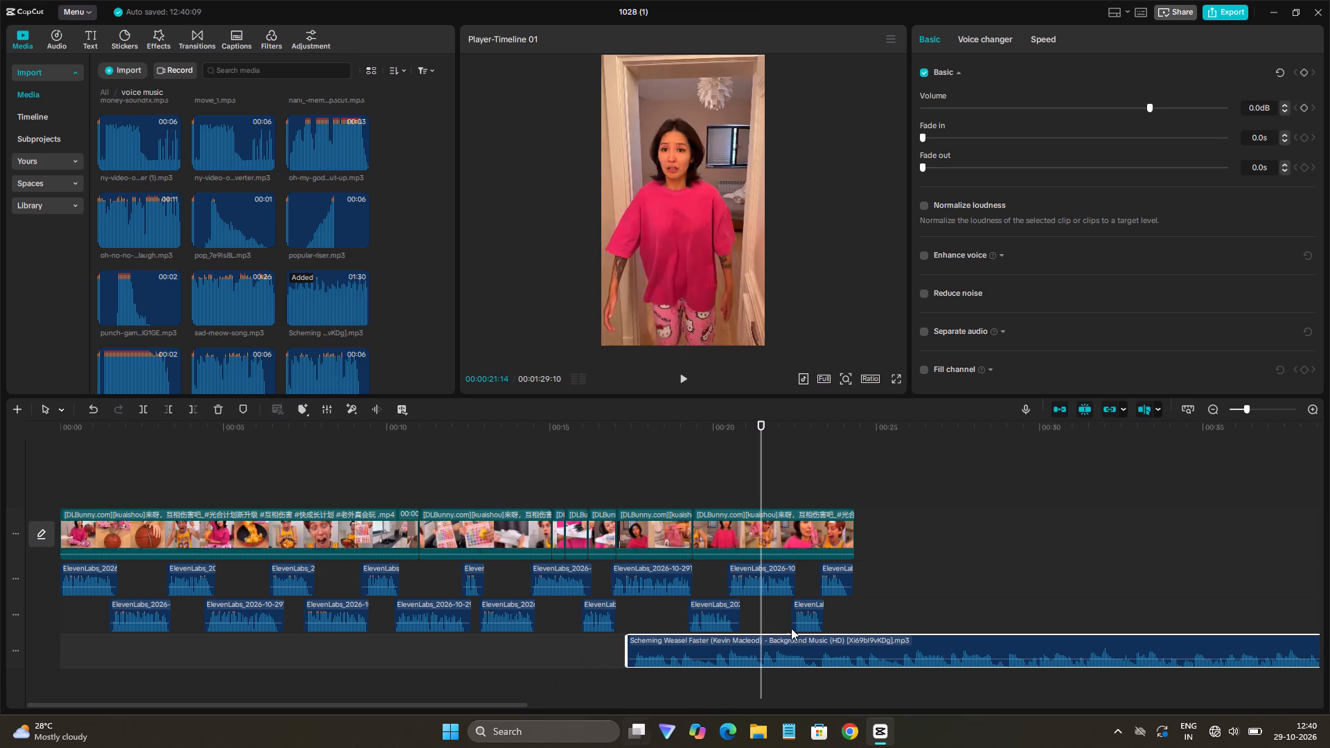
left_click_drag(795, 651, 17, 643)
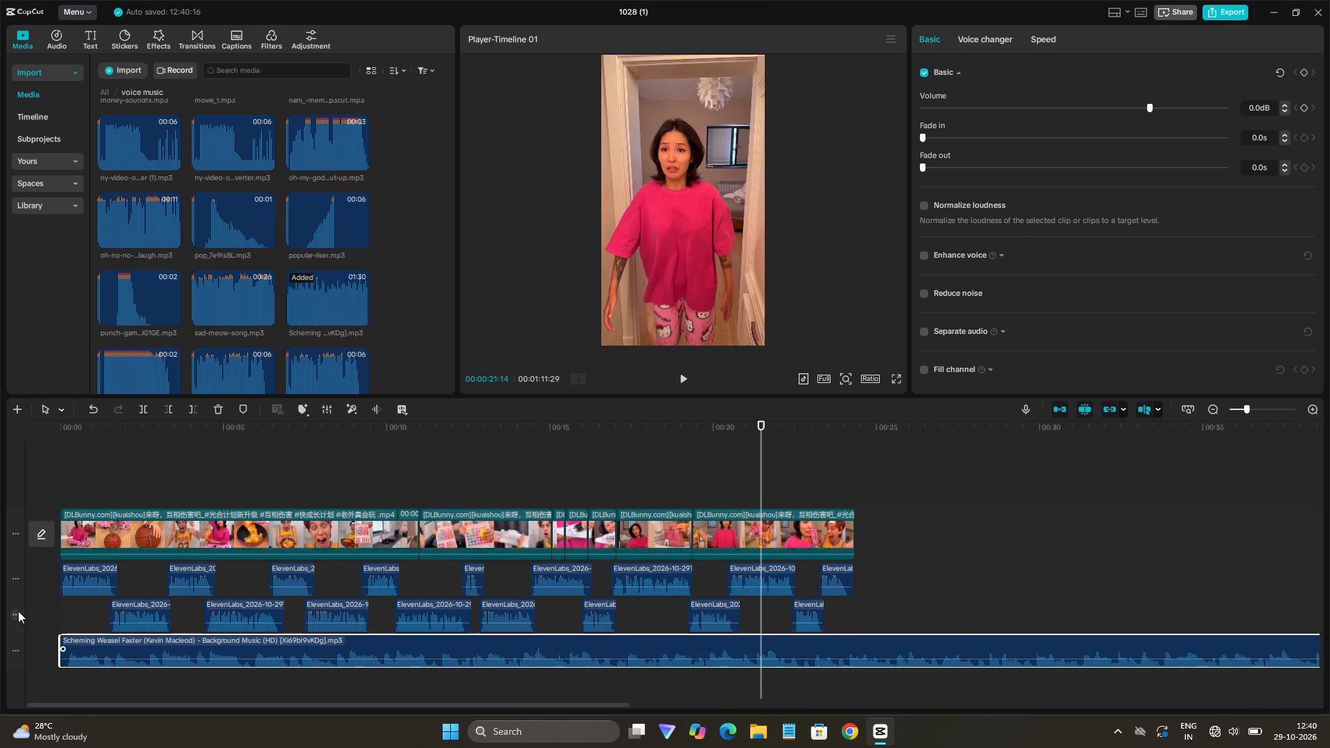
Play the timeline from 0 s to check the trimmed background music under the first voice-over.
left_click(40, 621)
key("space")
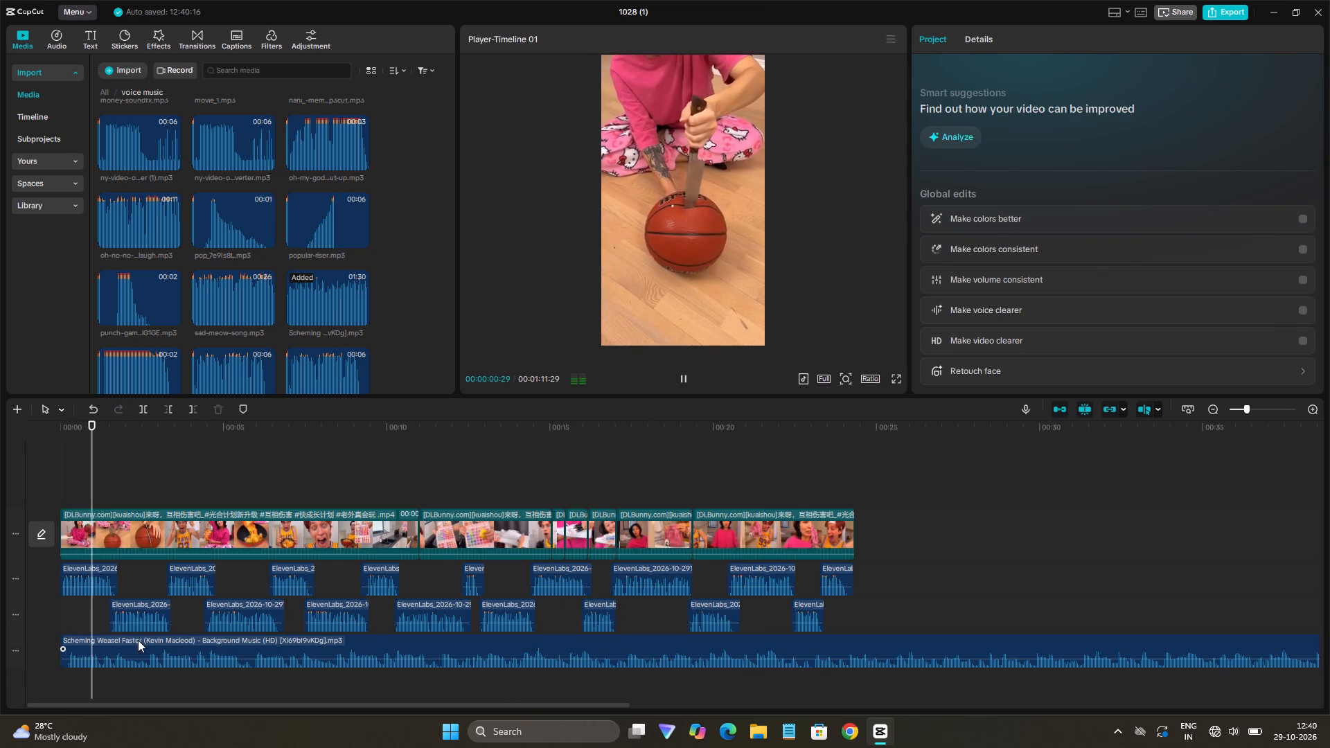
left_click(143, 654)
key("space")
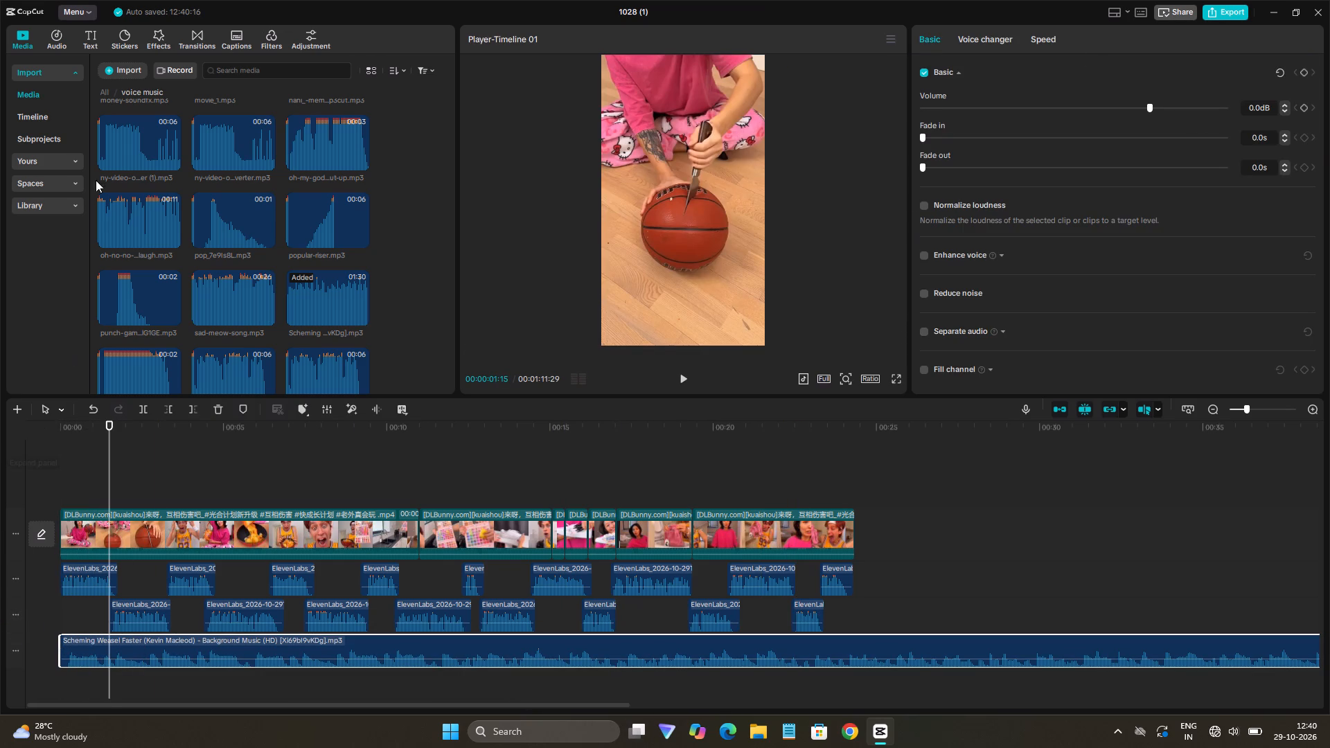
Preview the ny-video, pop and popular-riser sound effects in the voice music folder.
scroll(74, 414, "down", 1)
scroll(77, 375, "up", 8)
left_click(107, 130)
key("space")
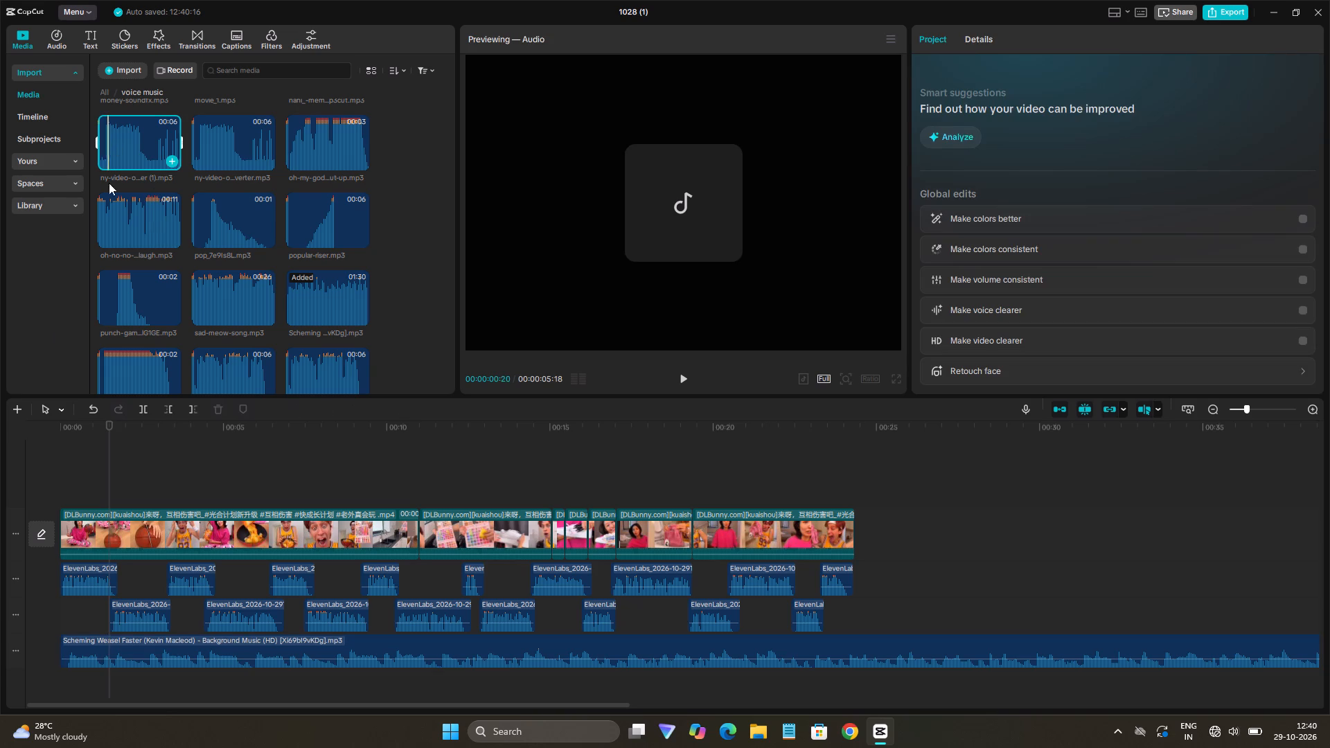
left_click(116, 132)
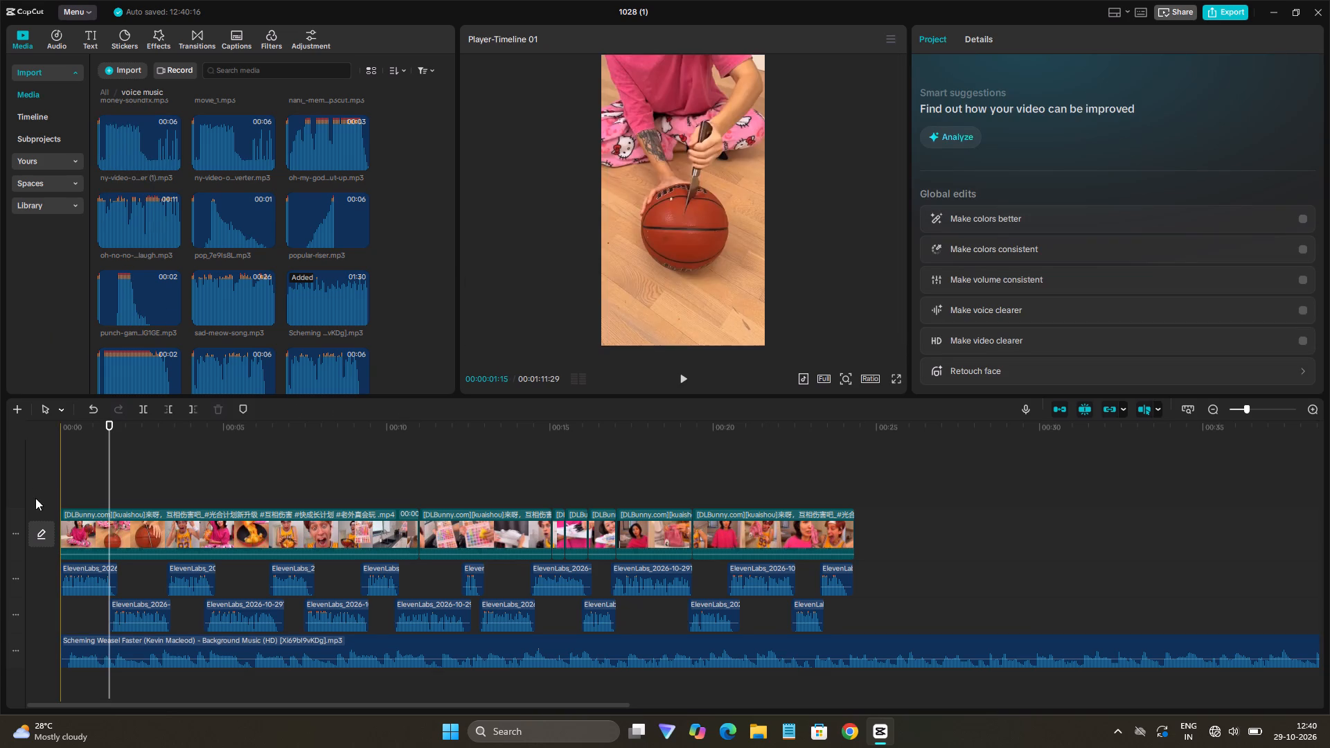
key("space")
key("space")
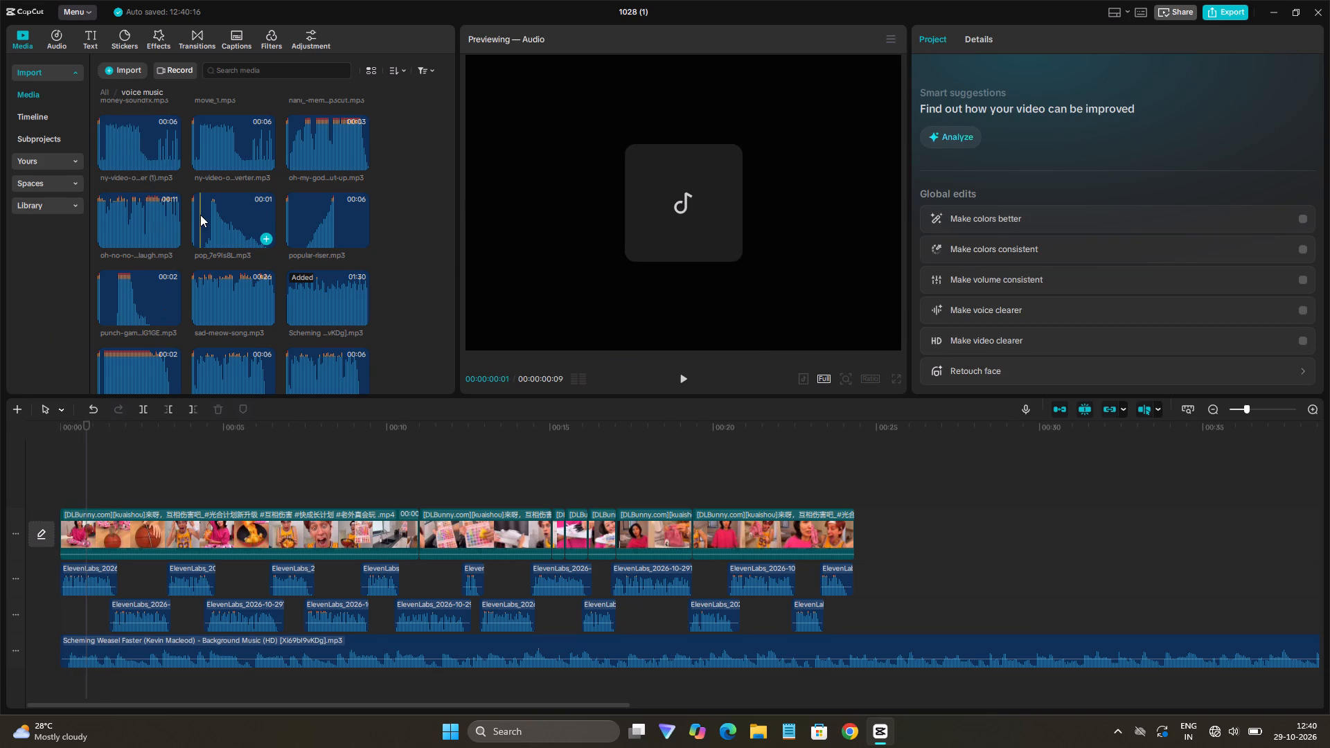
left_click(200, 215)
key("space")
key("space")
key("space")
left_click(285, 220)
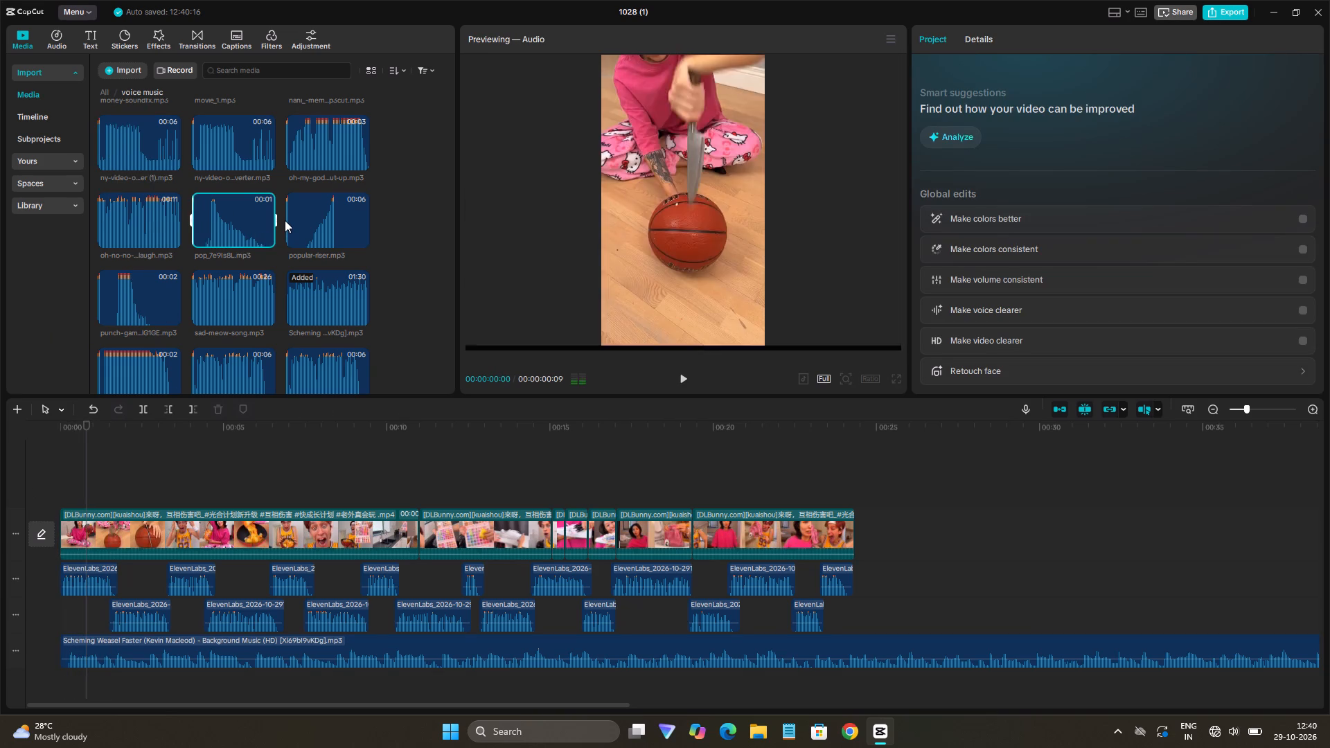
key("space")
left_click(286, 220)
key("space")
left_click(287, 221)
key("space")
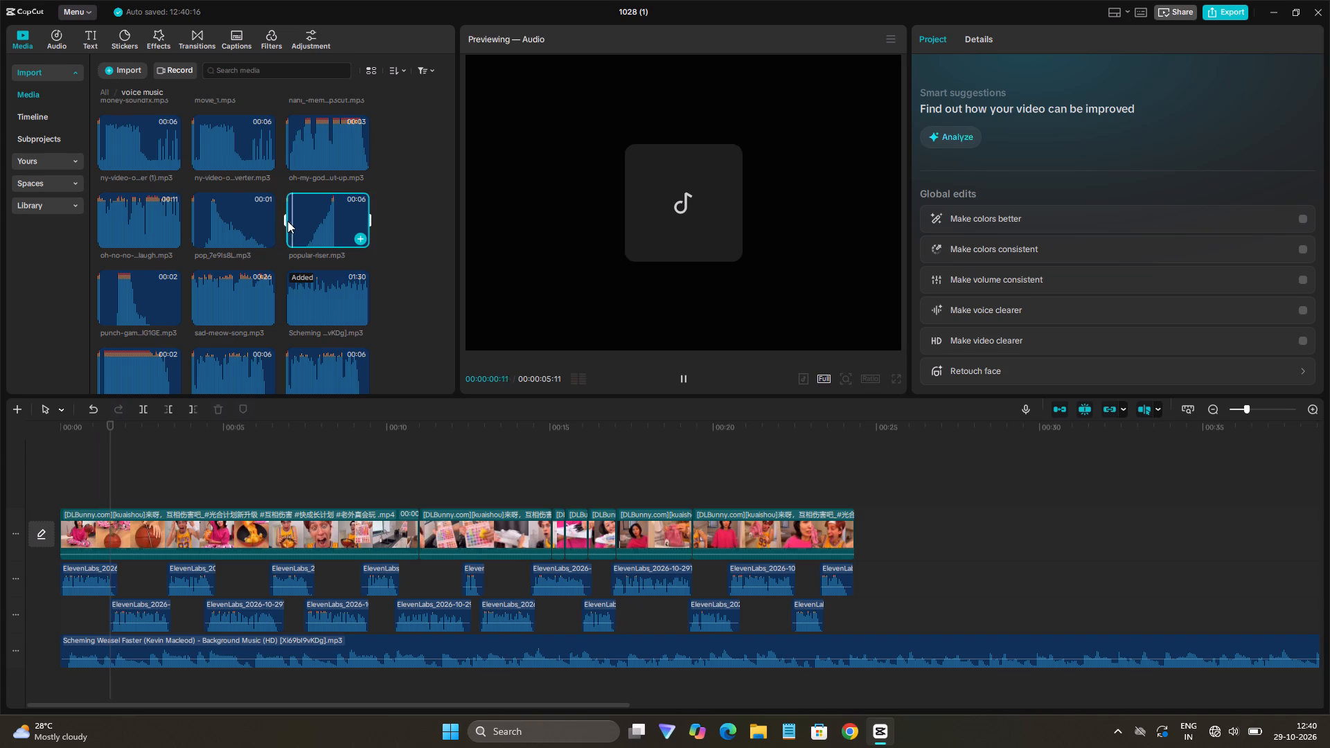
Preview the sad-meow-song, punch and snore-mimimi sounds in the voice music folder.
left_click(199, 297)
key("space")
key("space")
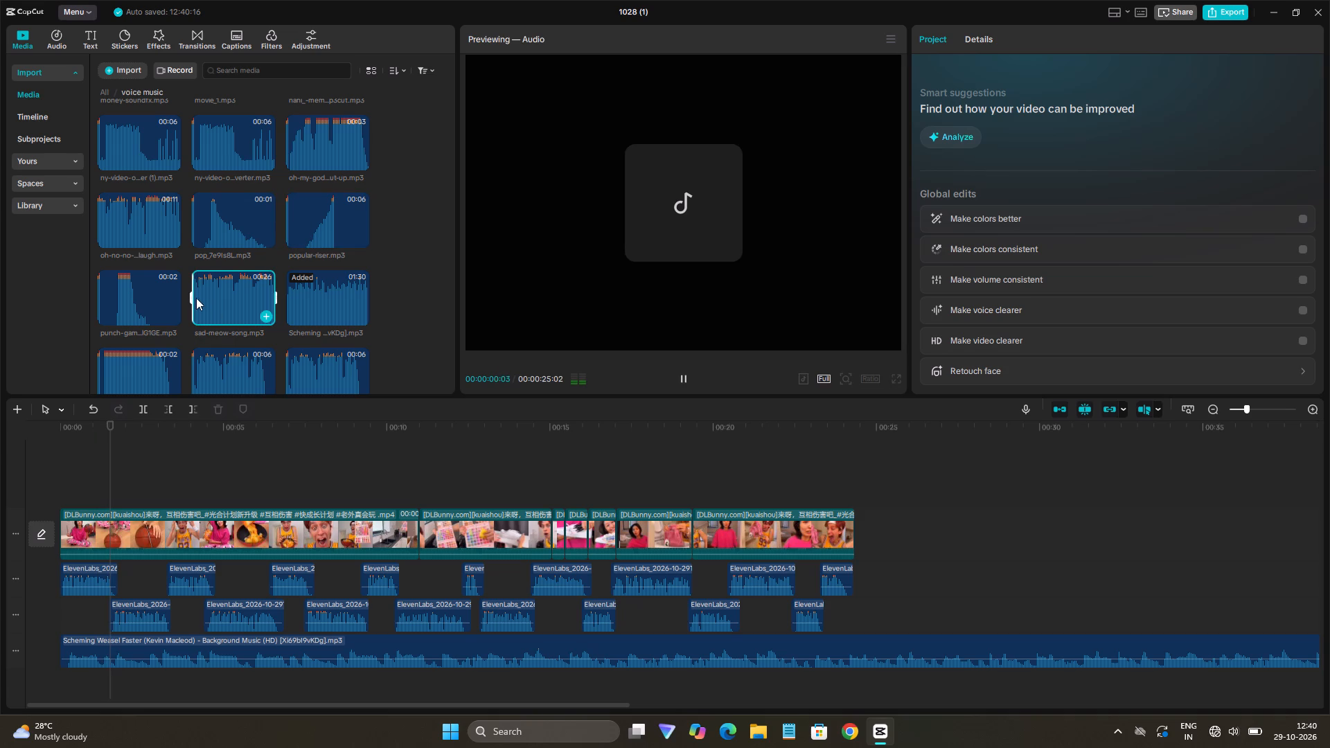
left_click(107, 306)
key("space")
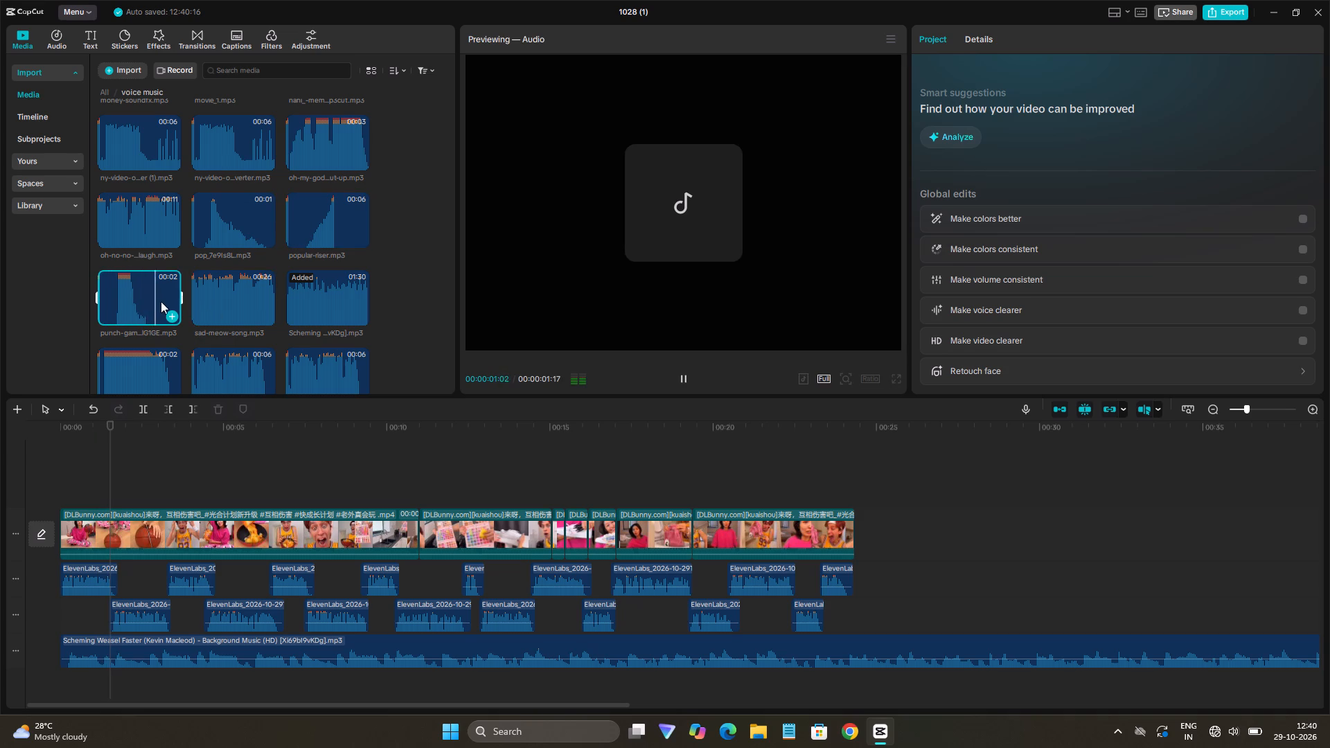
scroll(130, 327, "down", 5)
scroll(130, 316, "up", 5)
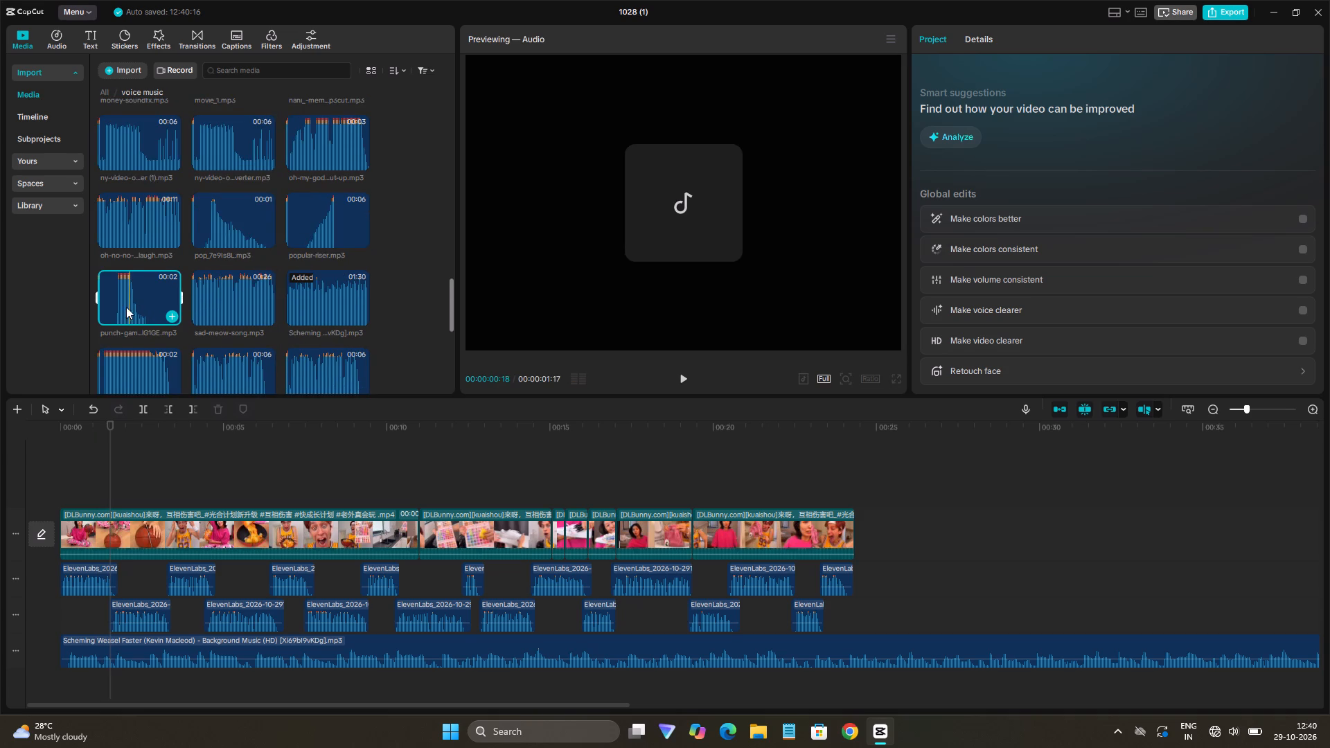
scroll(148, 319, "down", 1)
left_click(200, 252)
key("space")
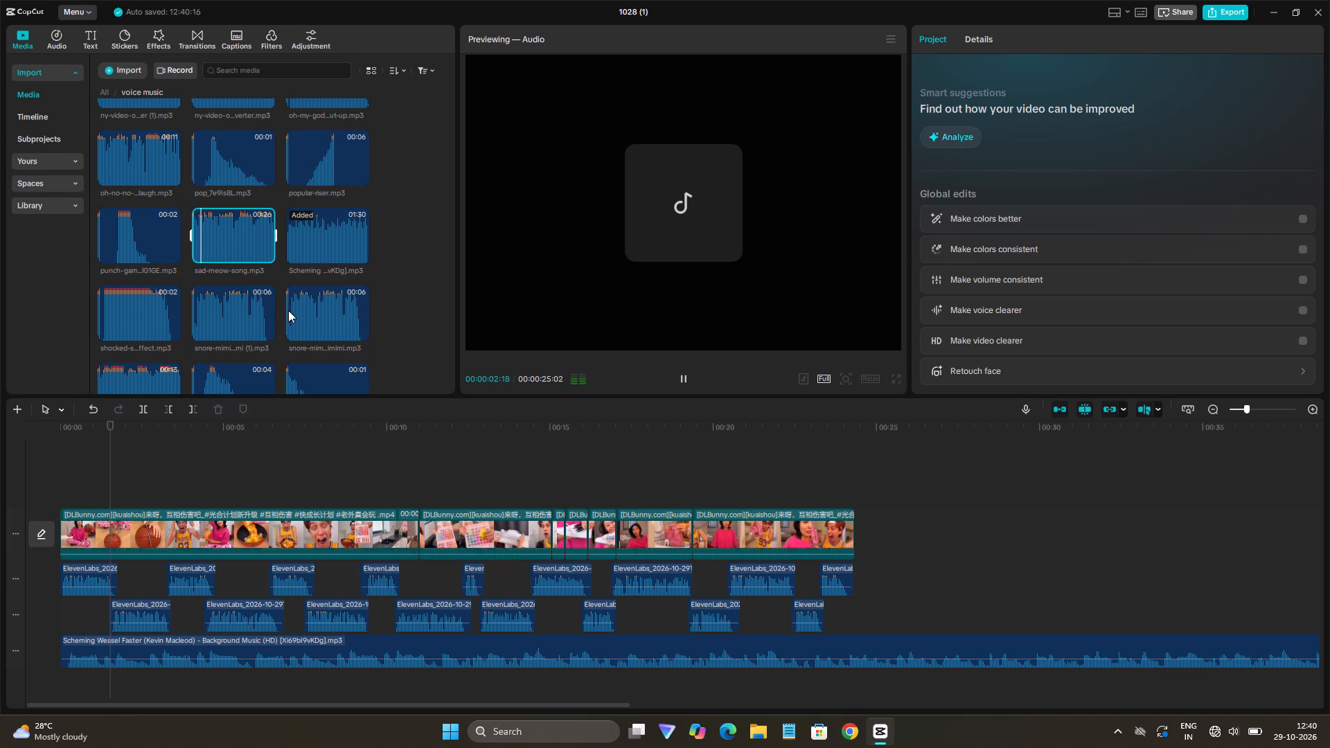
left_click(288, 310)
key("space")
Add the shocked sound effect at about 3.9 s on a new track between the voice-overs and the background music, and play it back.
left_click(176, 310)
left_click(118, 306)
key("space")
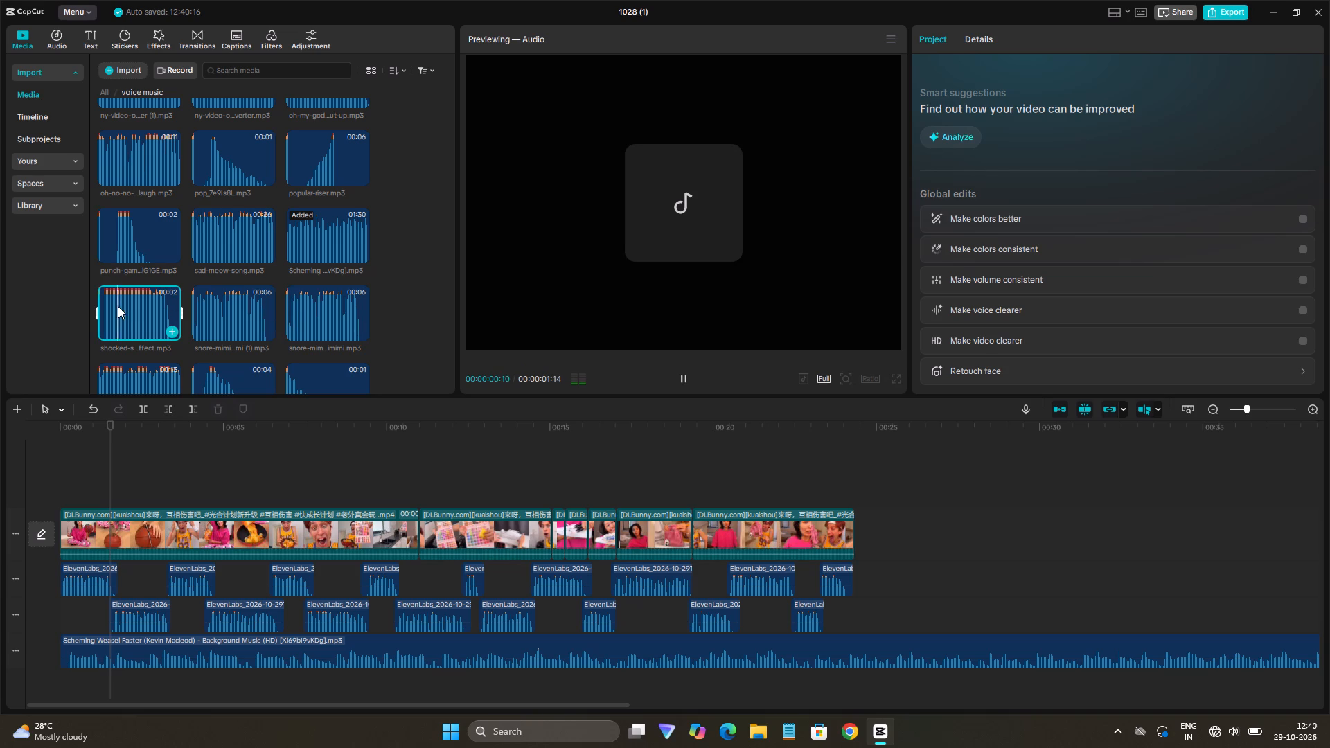
left_click_drag(121, 307, 188, 620)
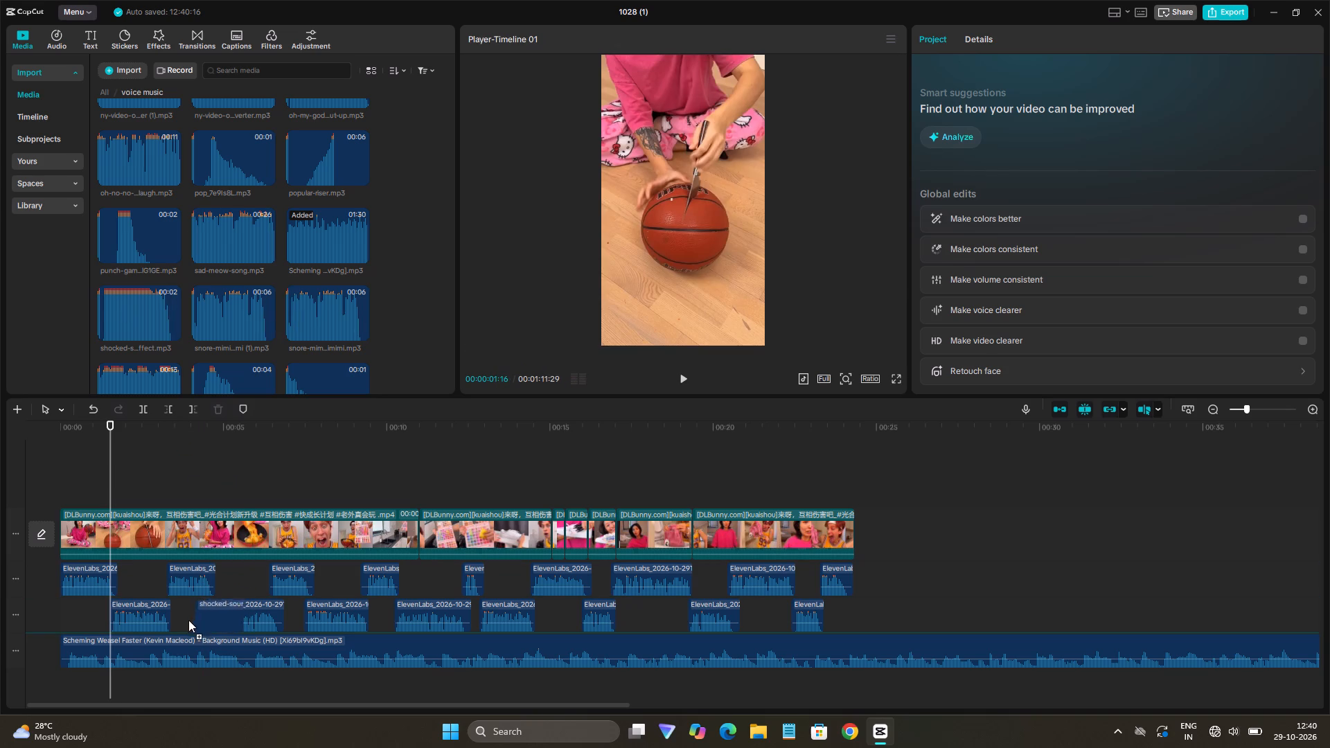
left_click_drag(188, 620, 185, 625)
left_click(142, 621)
key("space")
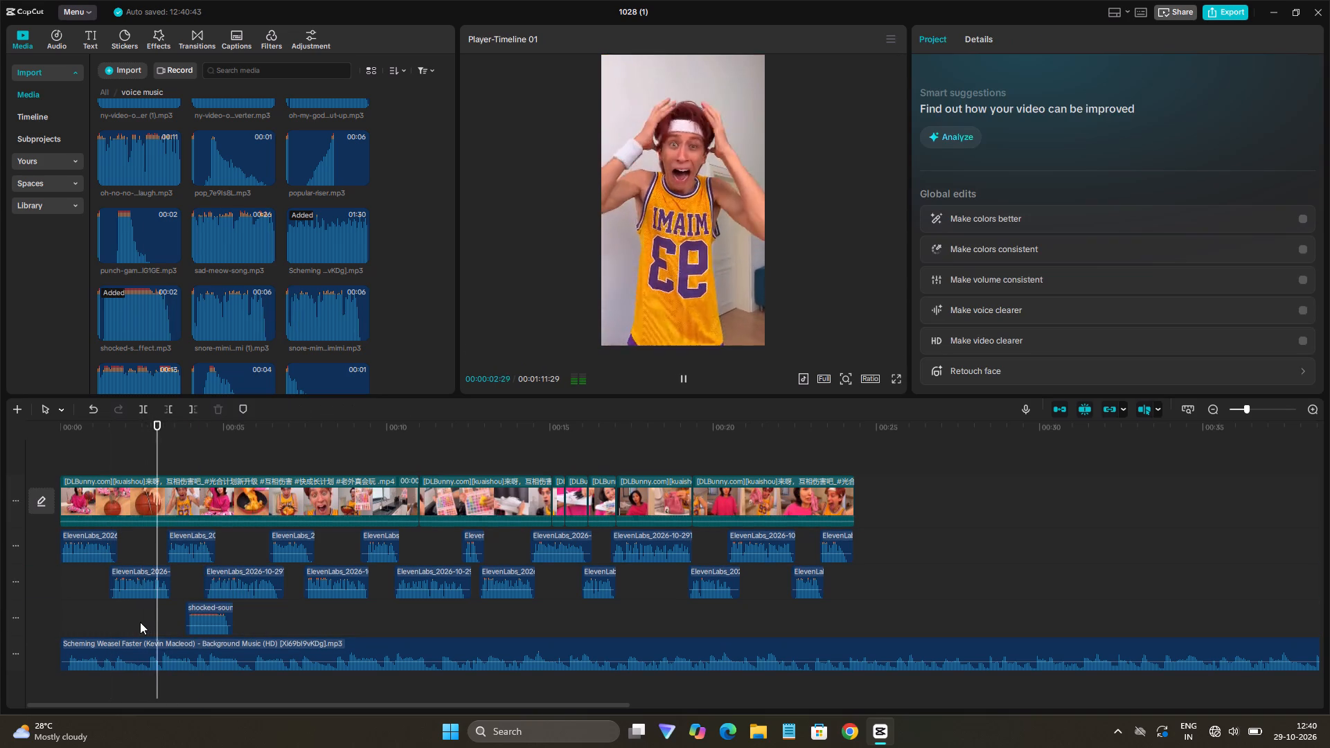
key("space")
key("space")
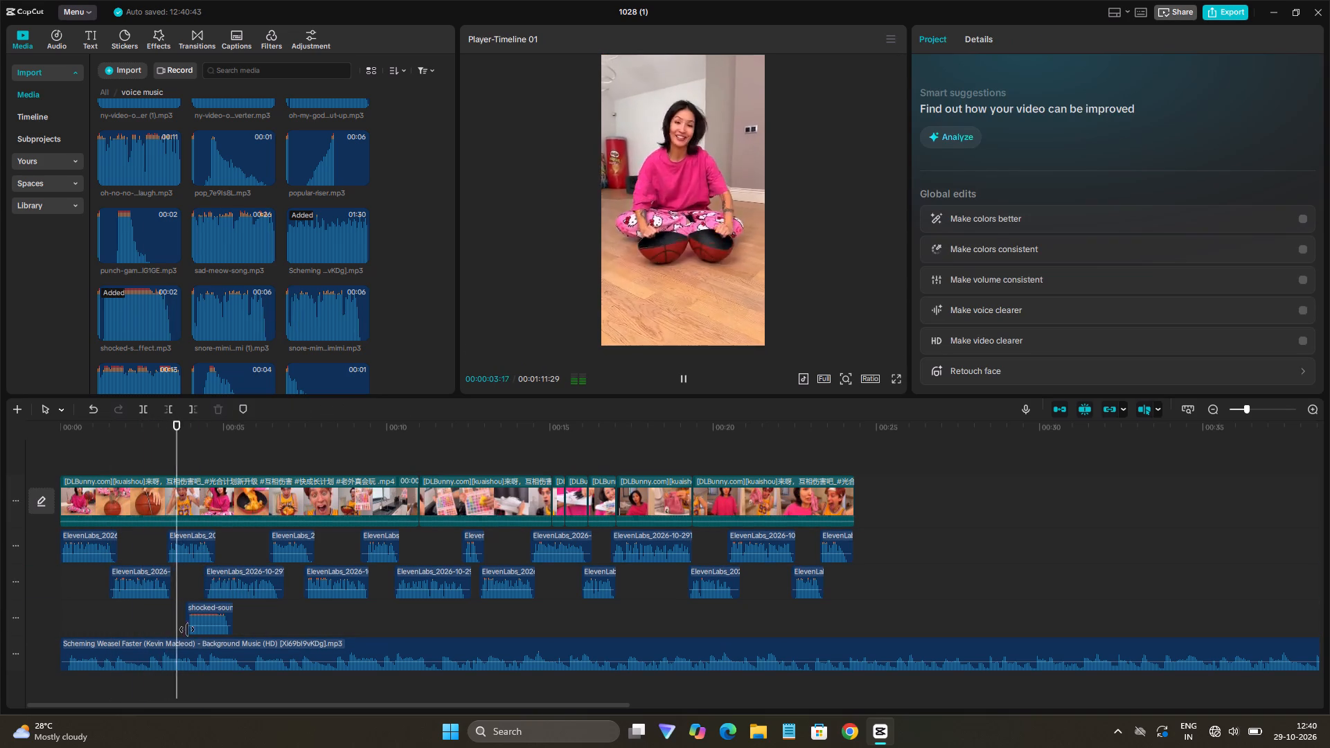
key("space")
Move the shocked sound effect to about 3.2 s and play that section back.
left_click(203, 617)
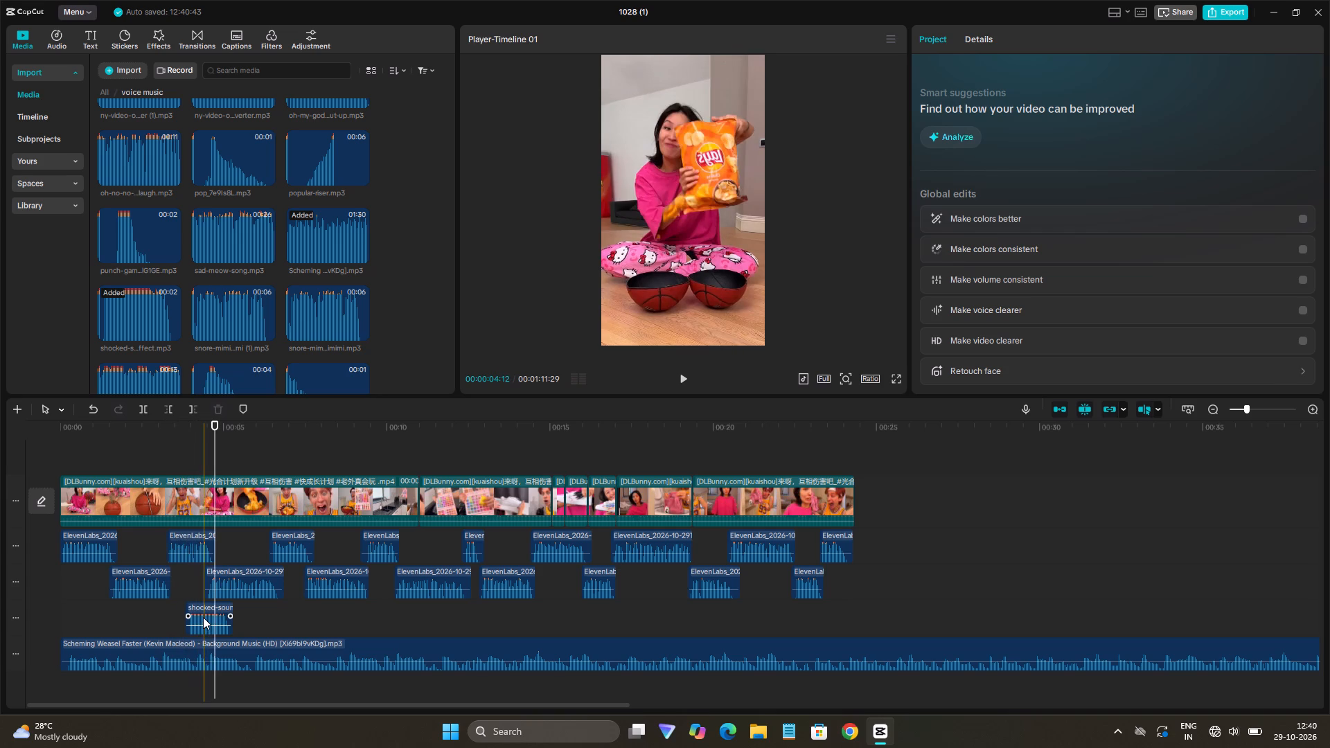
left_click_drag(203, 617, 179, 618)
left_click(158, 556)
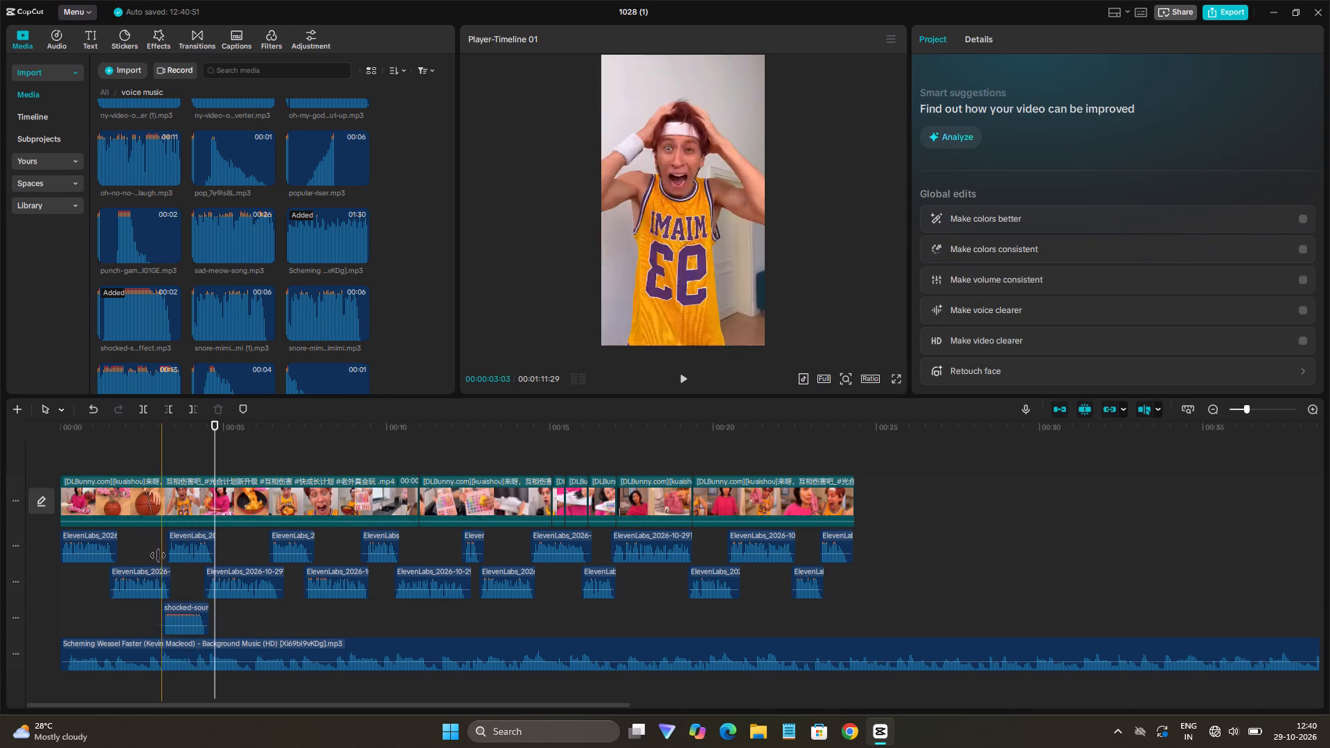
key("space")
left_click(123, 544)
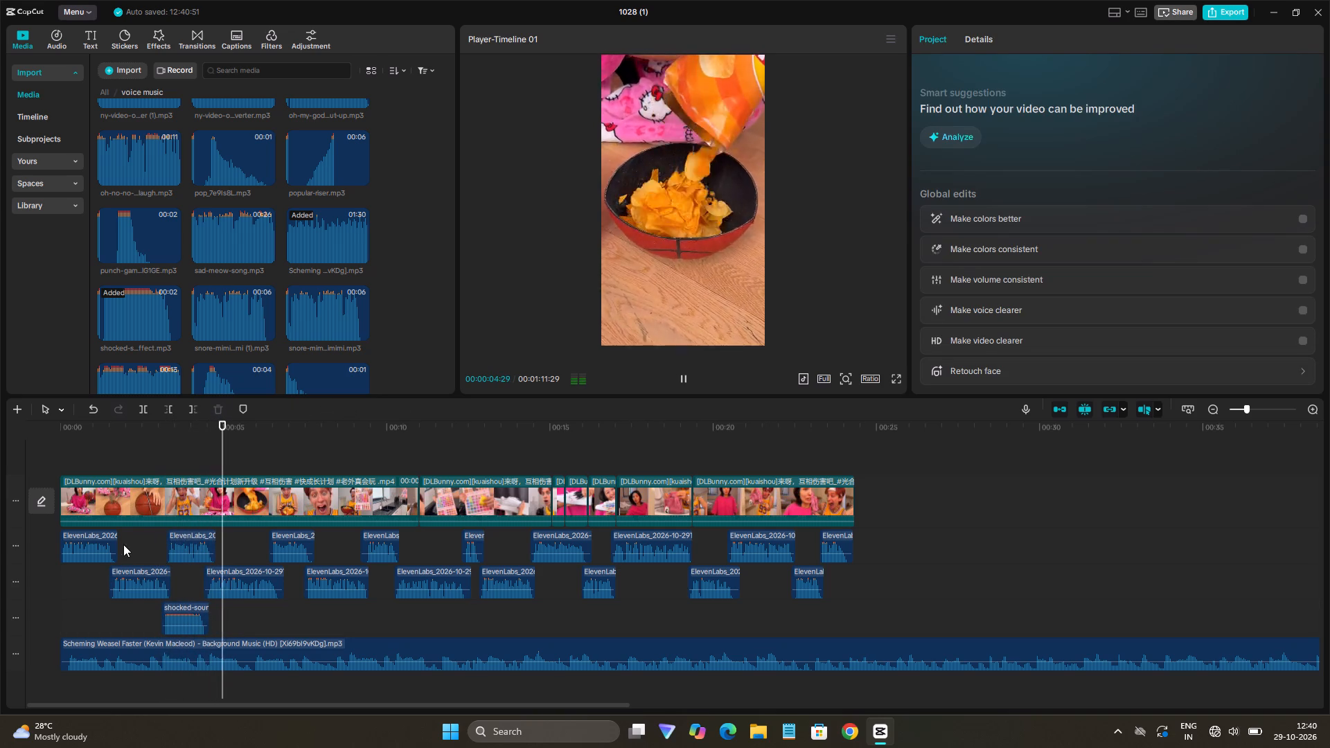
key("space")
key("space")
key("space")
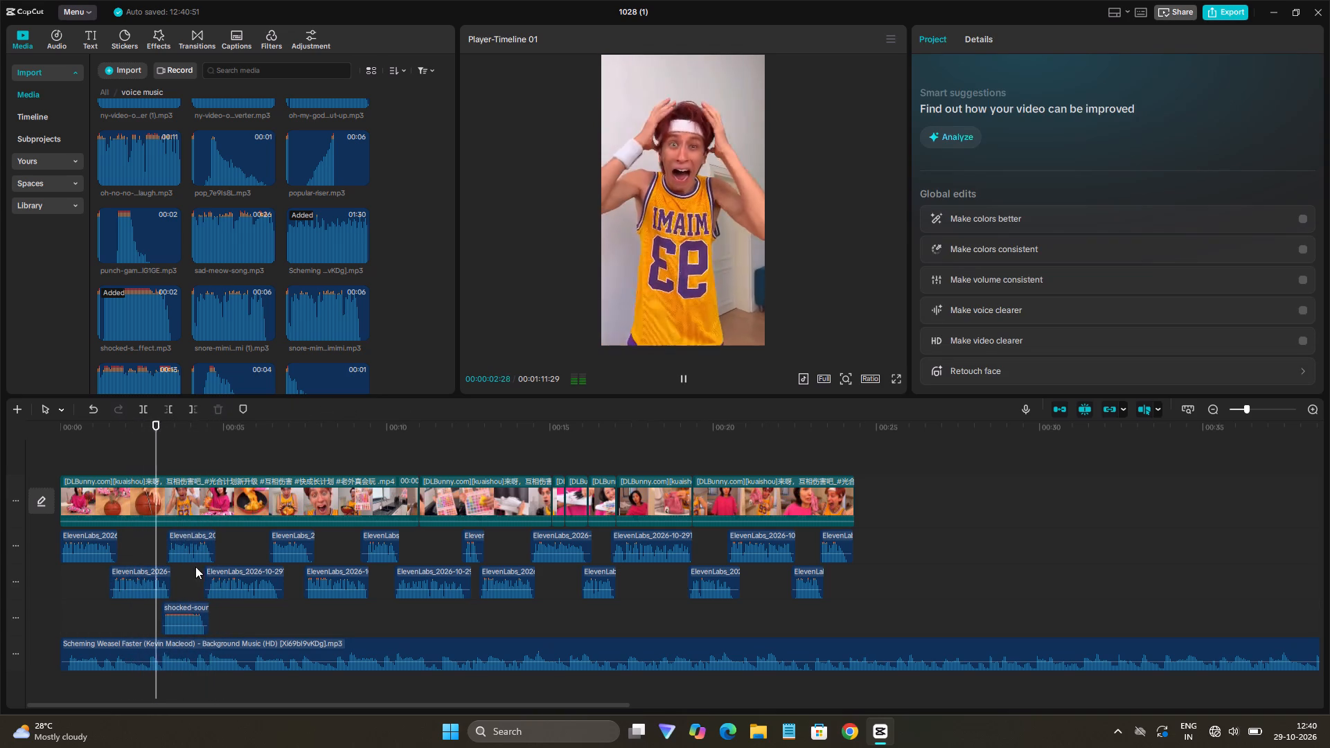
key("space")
Move the shocked sound effect to about 2.8 s on its track and play back from just before it.
left_click_drag(193, 621, 181, 618)
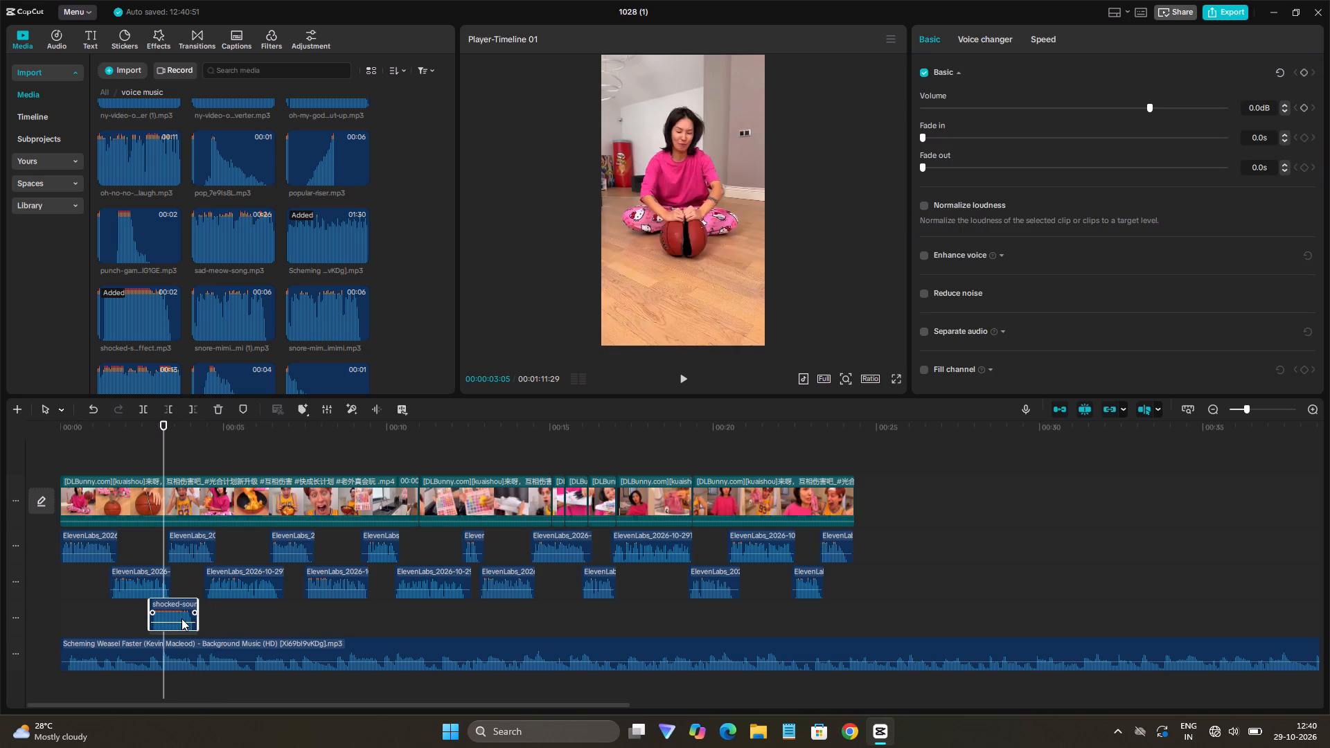
left_click_drag(181, 618, 180, 616)
key("space")
left_click(149, 550)
key("space")
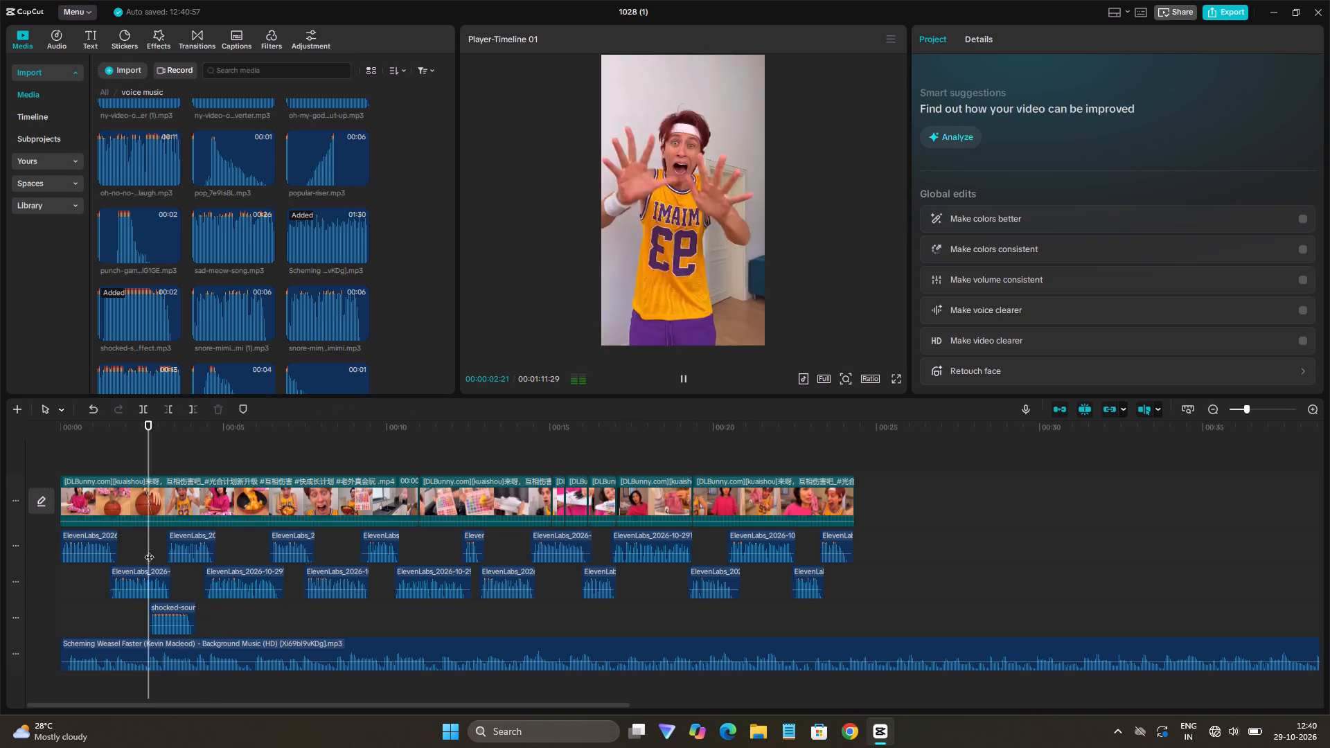
key("space")
key("space")
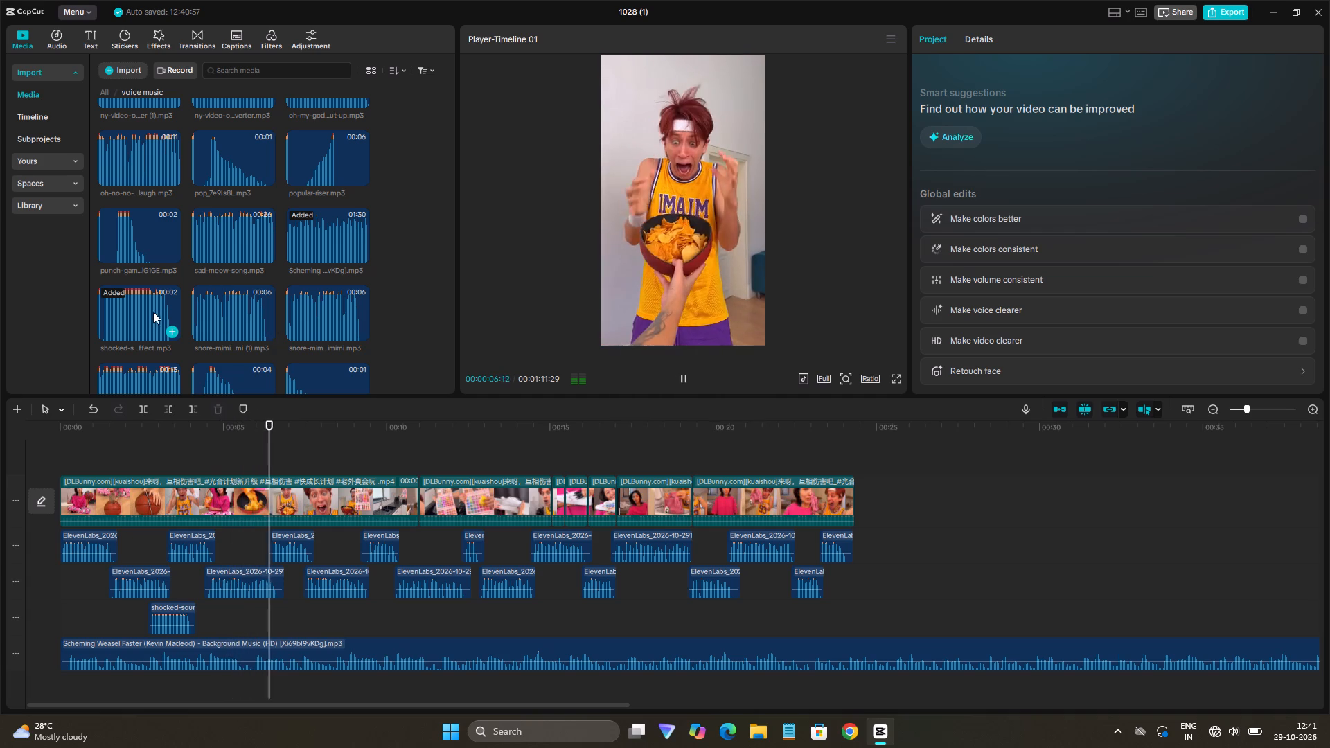
Preview the tmpauxfo4ff, spiderman song, studio and tudun sounds in the voice music folder.
key("space")
scroll(120, 362, "down", 3)
left_click(104, 287)
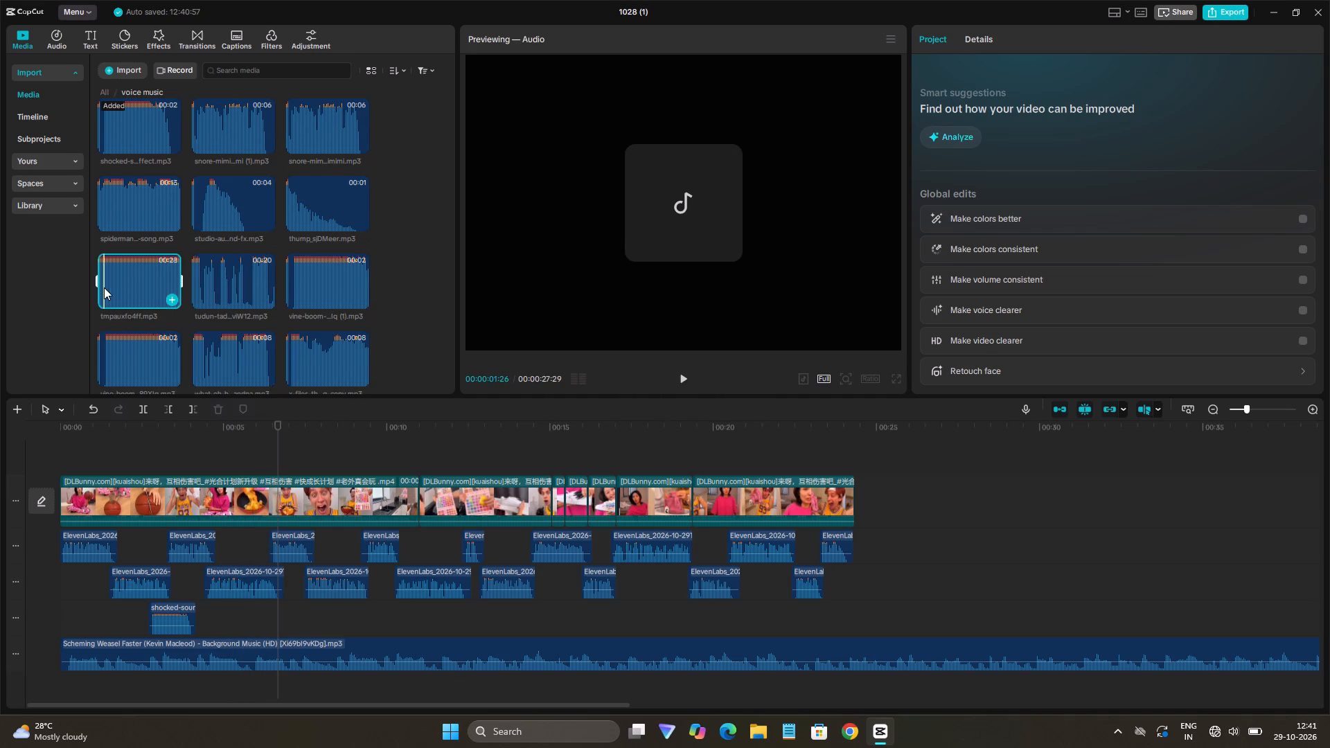
key("space")
left_click(112, 187)
key("space")
left_click(202, 207)
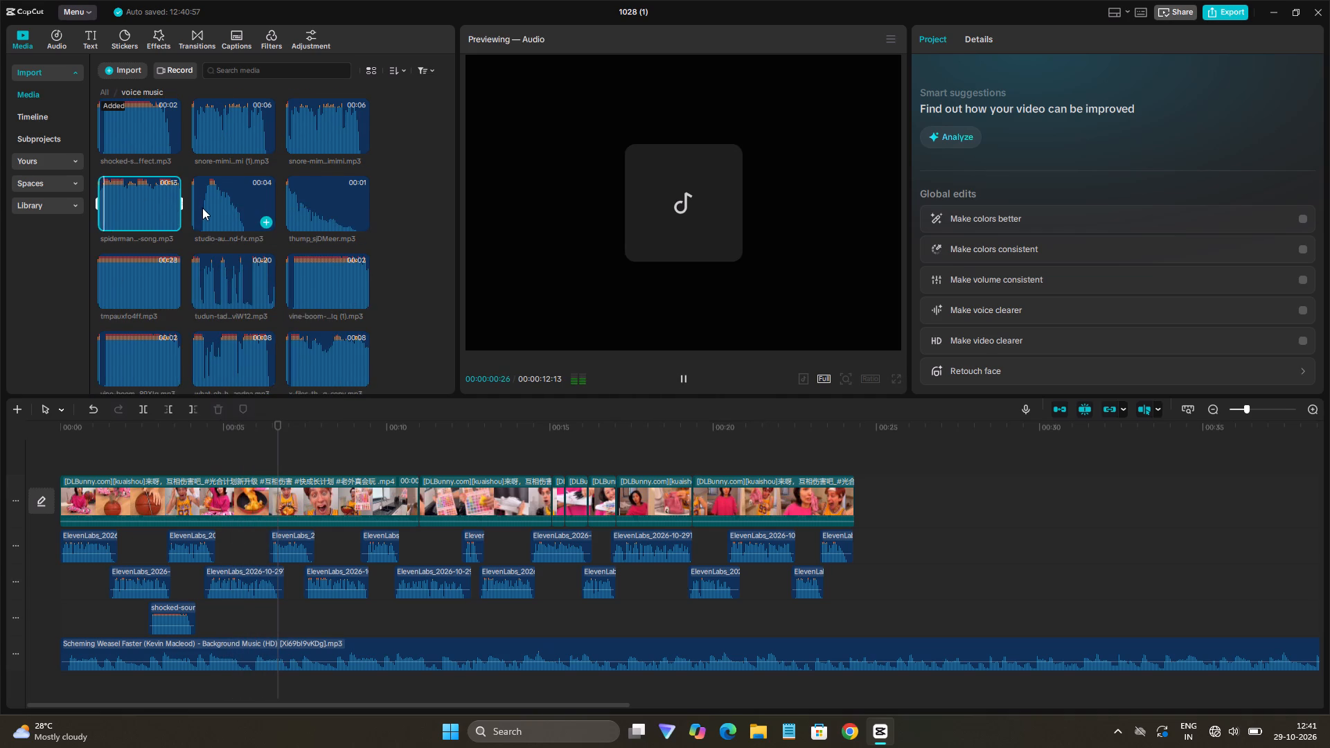
key("space")
left_click(211, 270)
key("space")
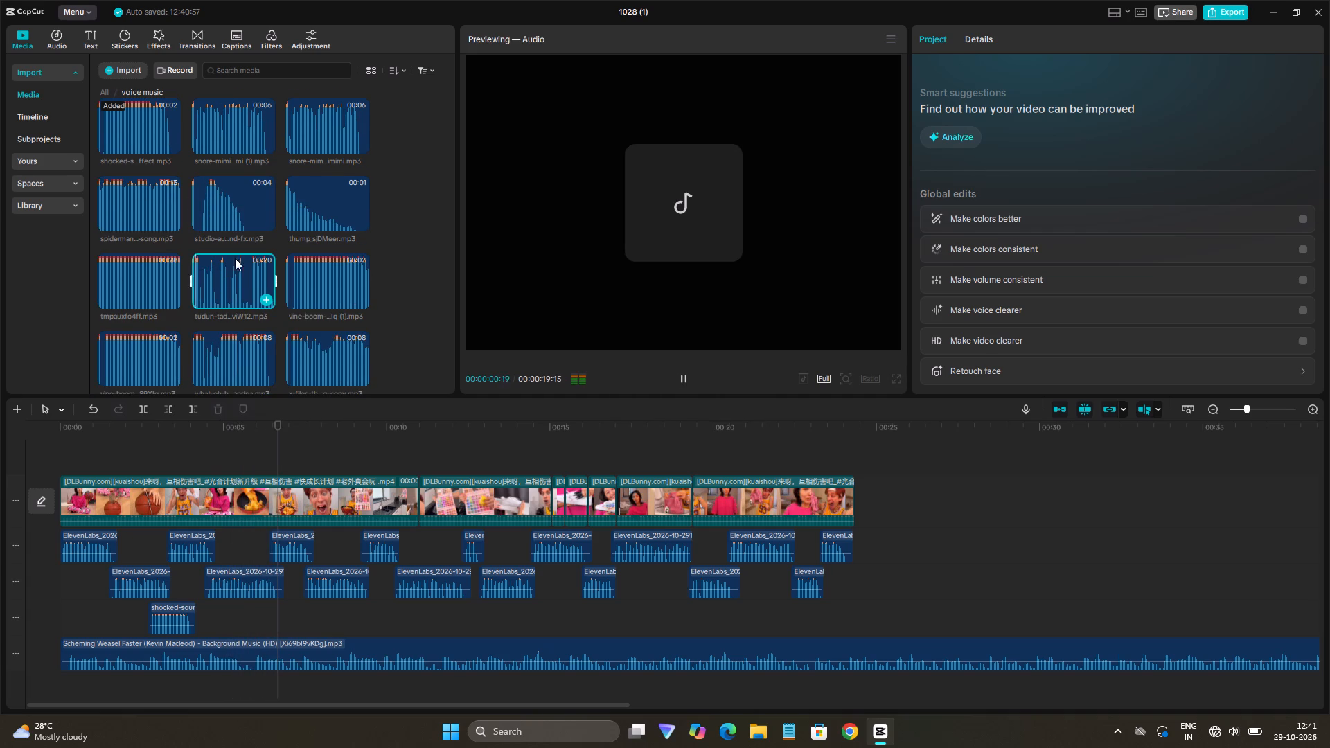
Preview the thump sound effect, add it at about 0.9 s on the lower voice-over track, and play the opening back.
left_click(296, 202)
key("space")
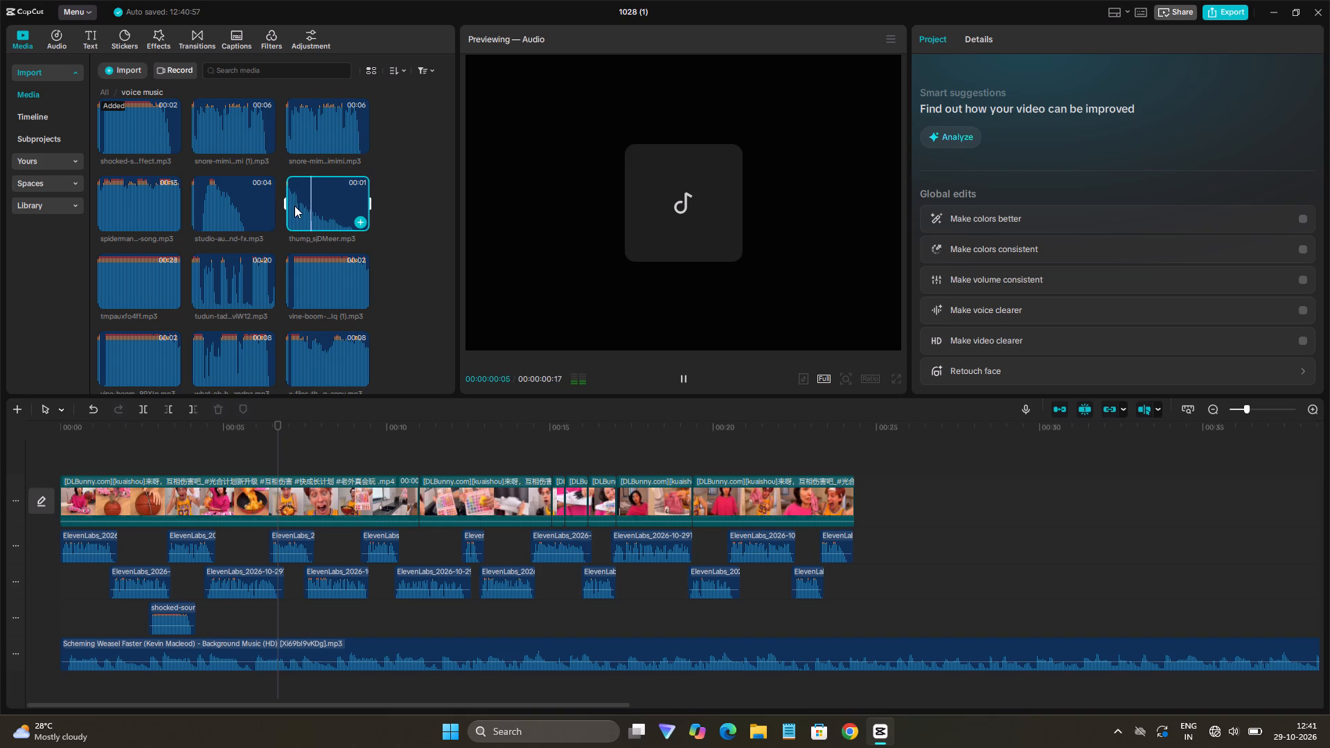
left_click(304, 213)
key("space")
left_click_drag(306, 211, 87, 596)
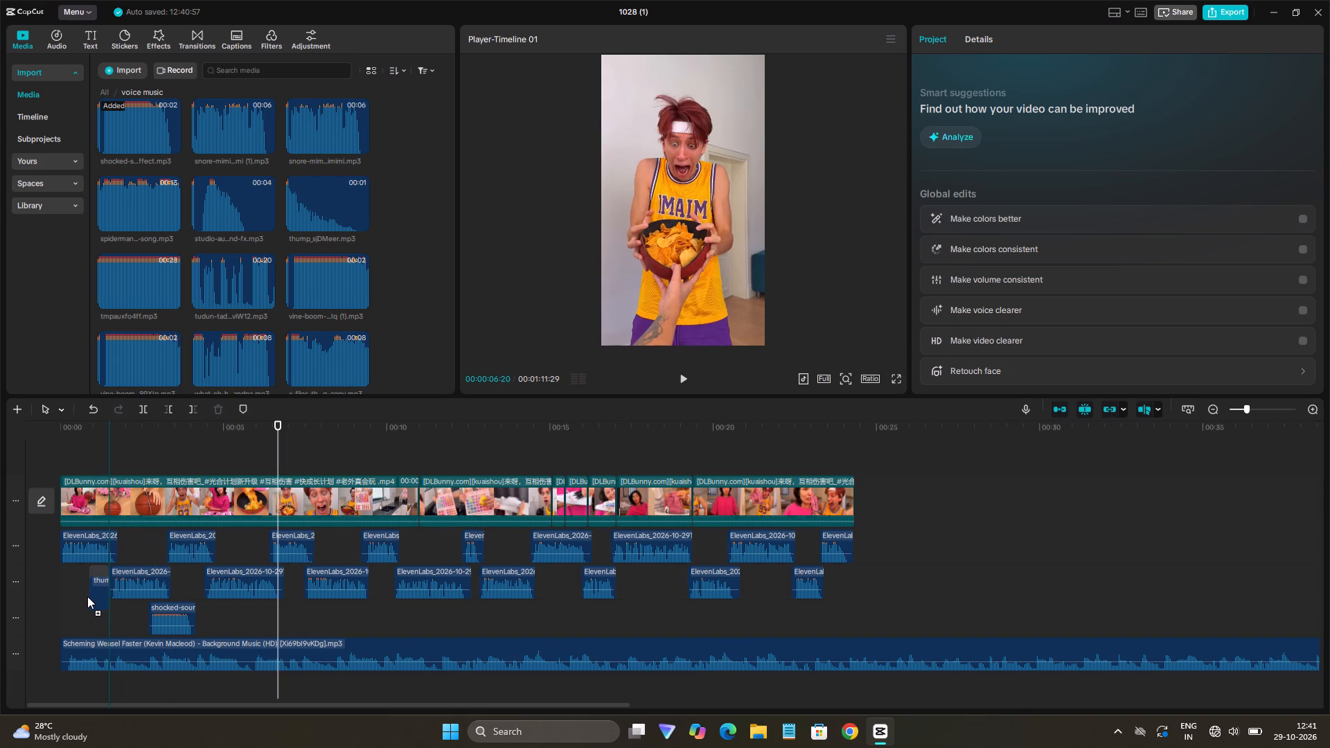
left_click_drag(87, 596, 89, 594)
left_click(70, 575)
key("space")
key("space")
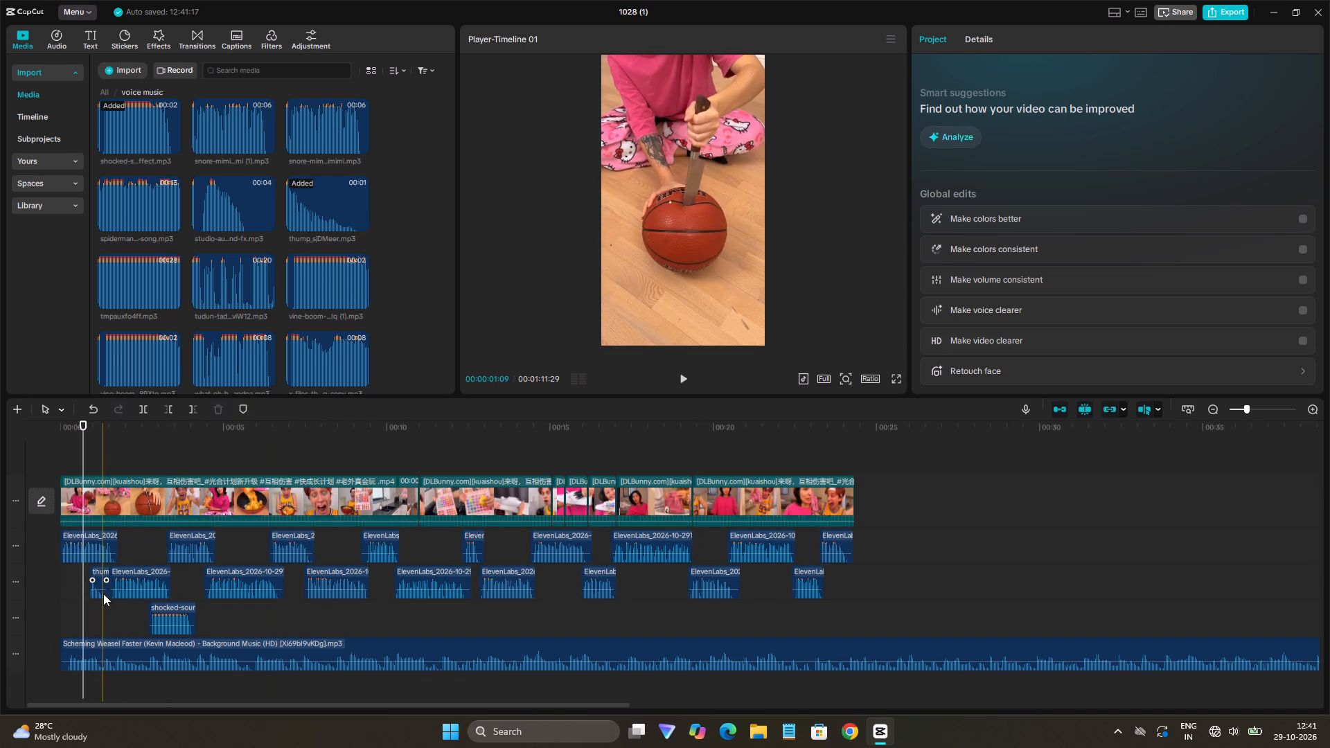
Move the thump sound effect onto the shocked effect's track at about 0.4 s and play from the start.
left_click(98, 589)
left_click_drag(98, 587, 90, 586)
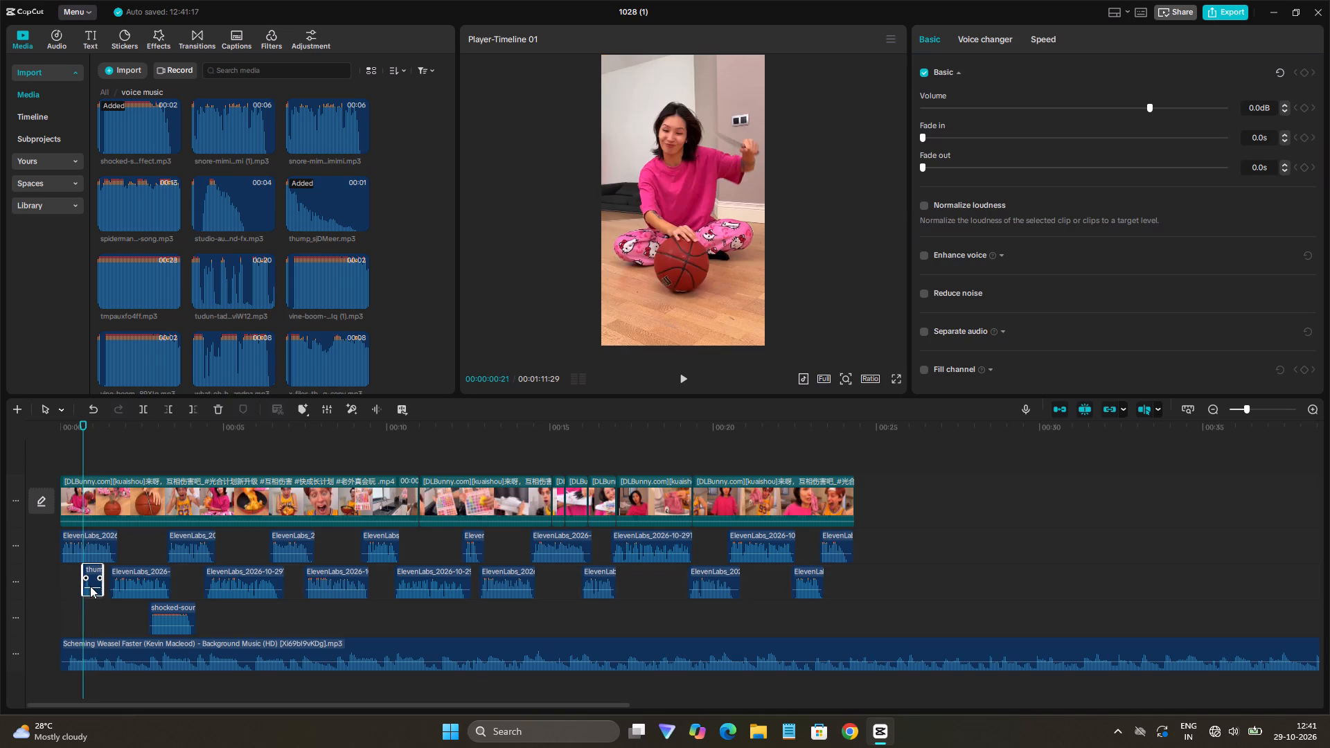
left_click_drag(90, 586, 82, 618)
left_click(62, 574)
key("space")
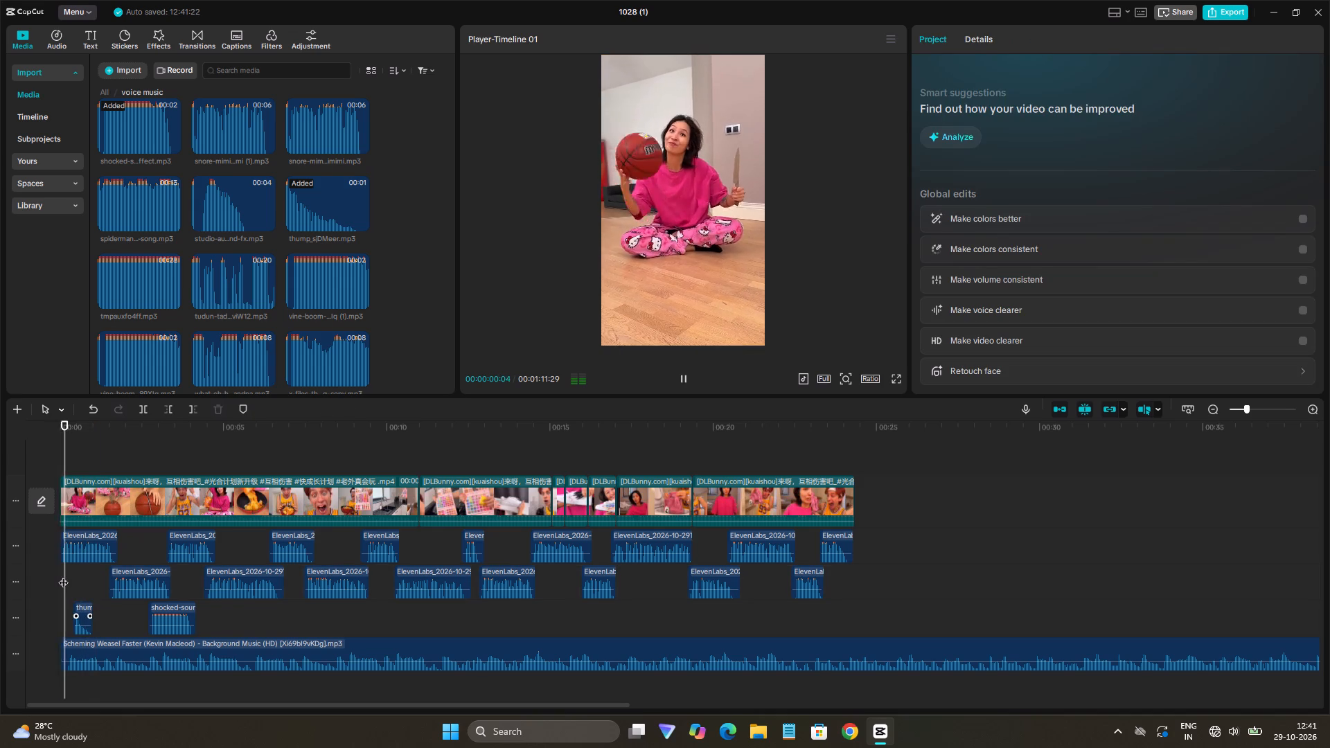
key("space")
key("space")
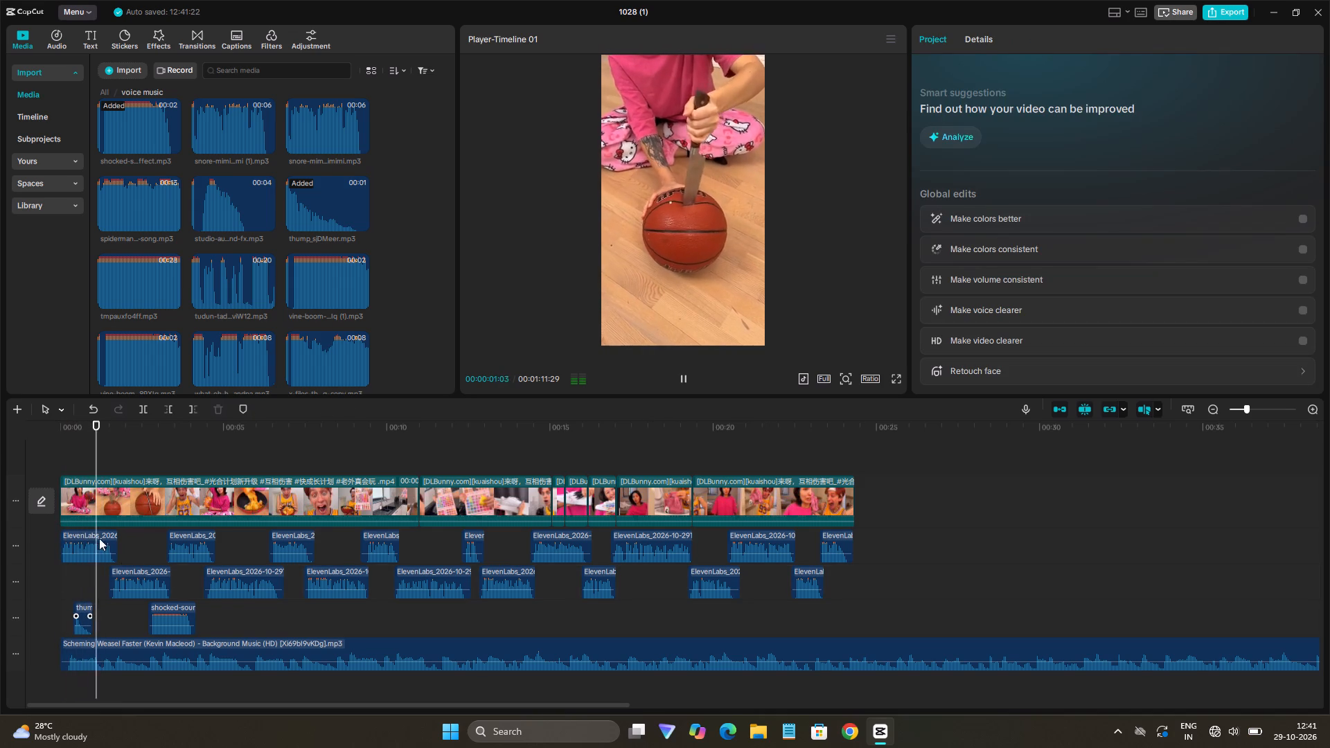
Preview the aaajuniga and aayein-meme sounds at the start of the voice music folder.
scroll(193, 347, "down", 2)
scroll(193, 330, "up", 5)
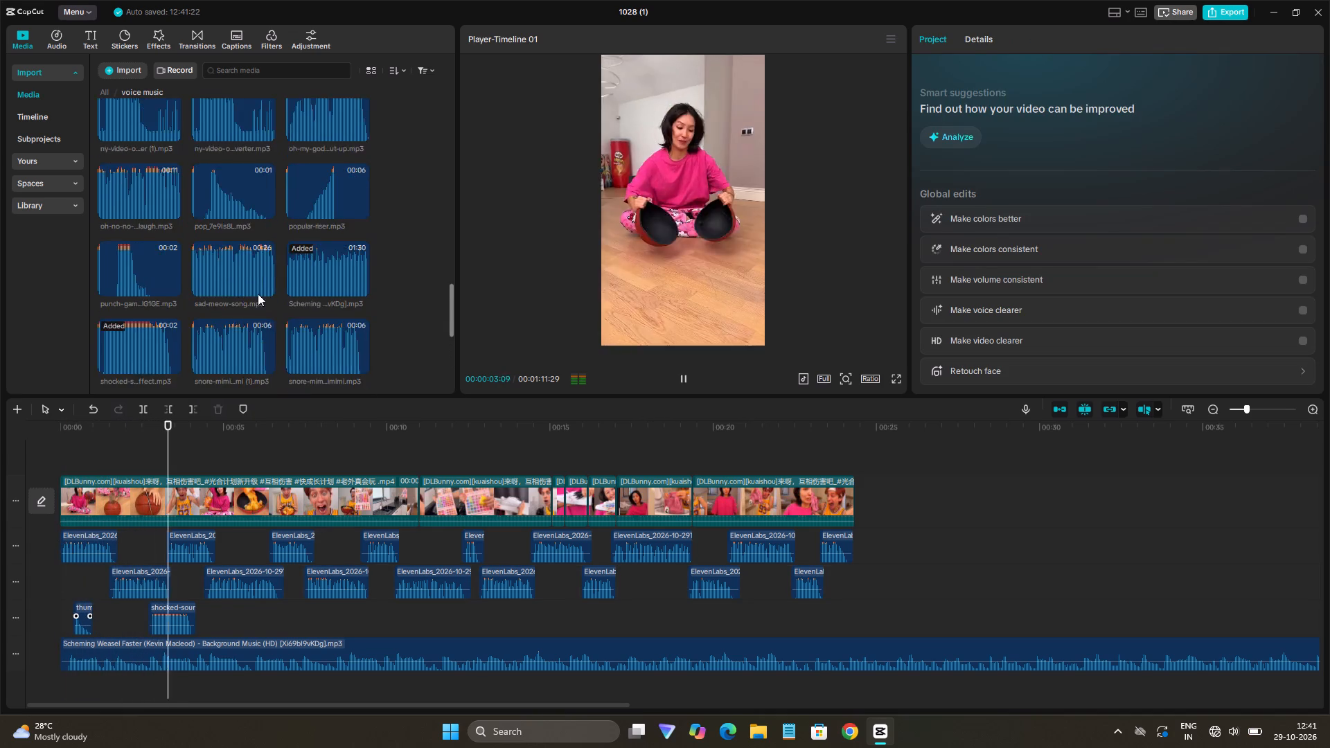
scroll(260, 287, "up", 9)
scroll(140, 181, "up", 12)
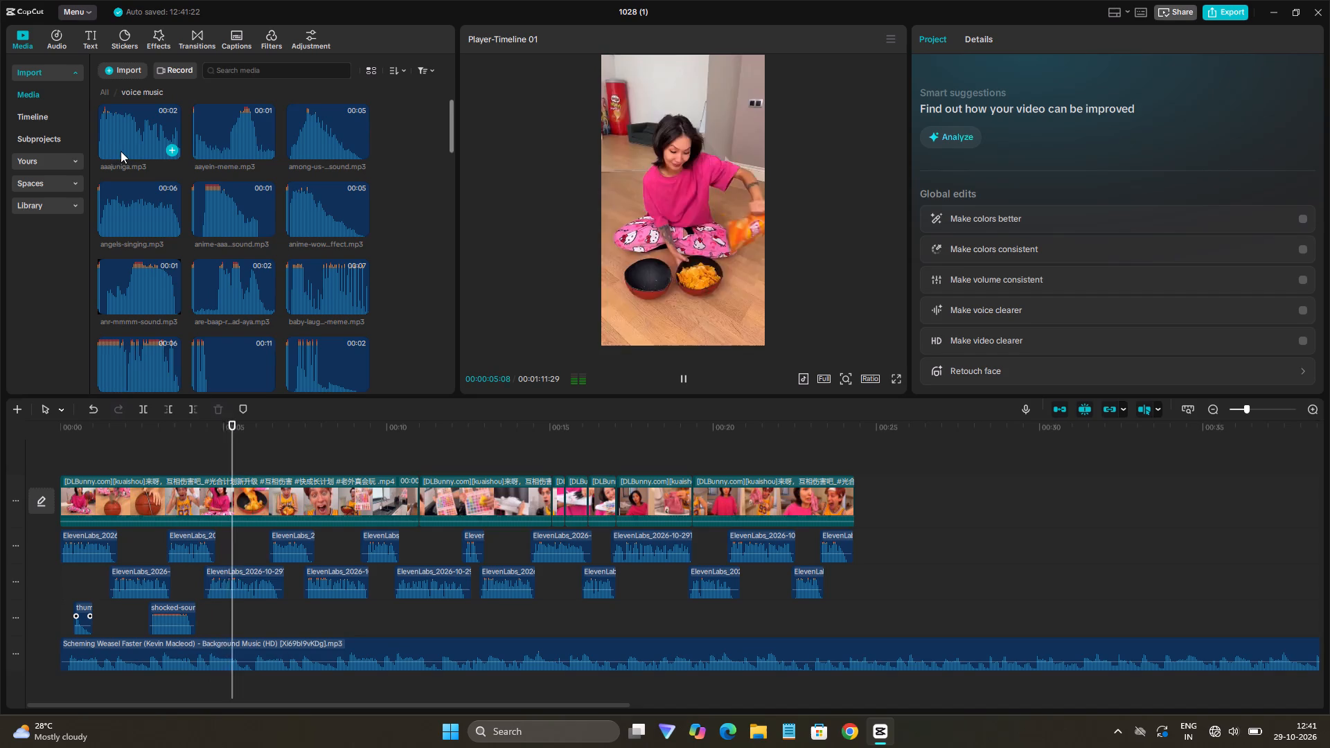
scroll(121, 151, "up", 4)
left_click(122, 145)
key("space")
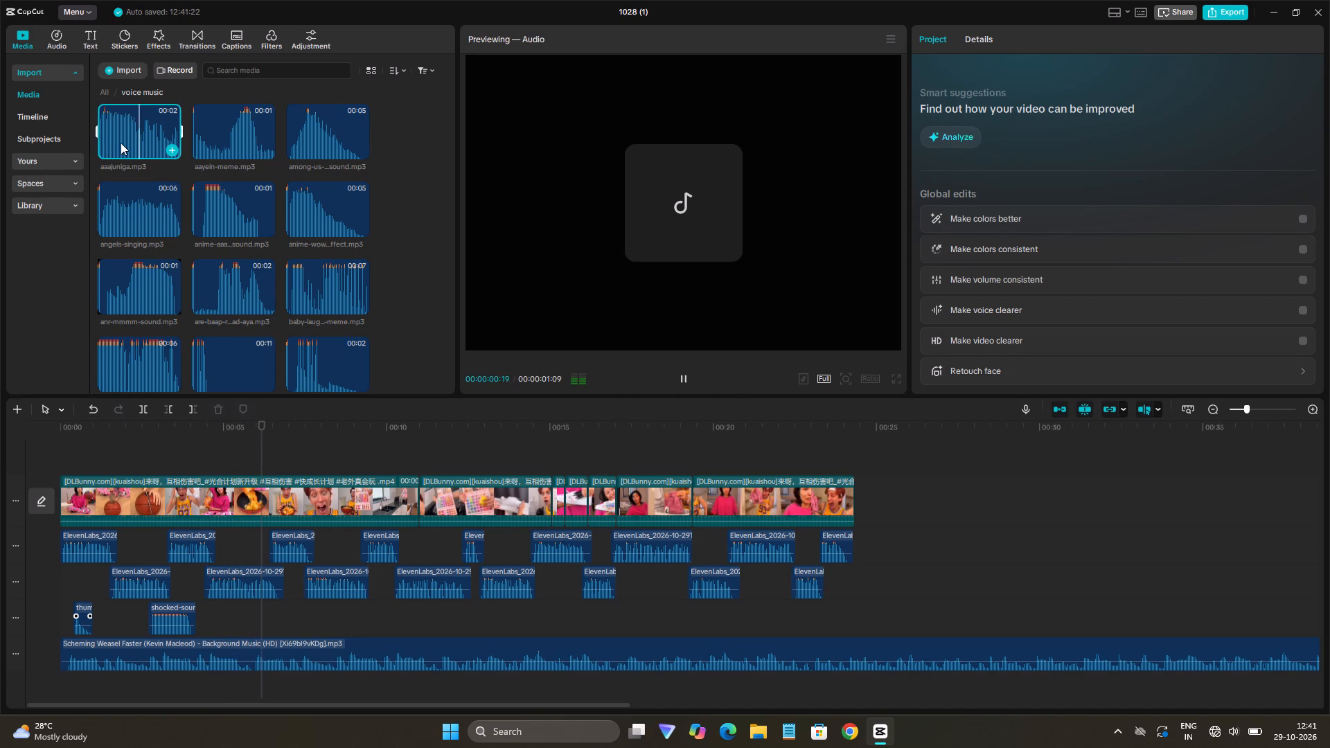
key("space")
left_click(204, 144)
key("space")
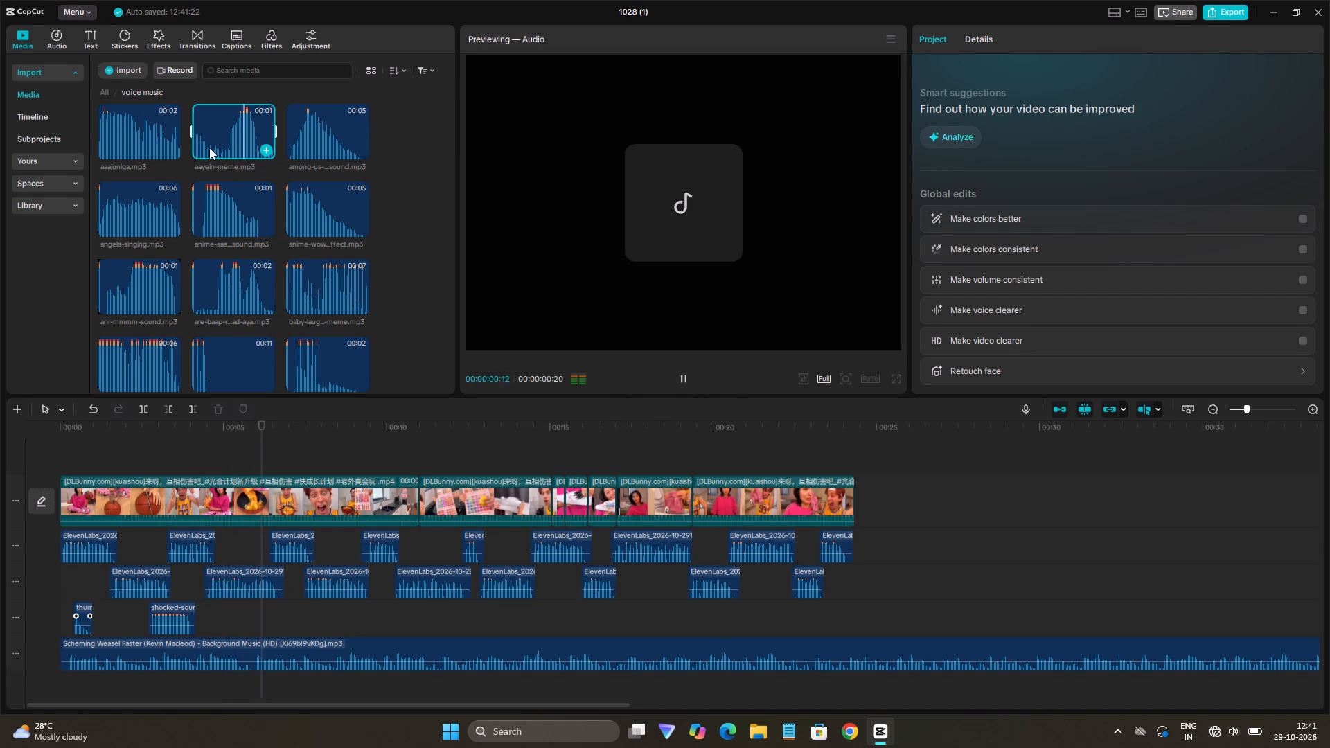
Add the aayein-meme sound at about 4.1 s on a new track below the shocked effect and play back from just before it.
left_click_drag(213, 136, 156, 569)
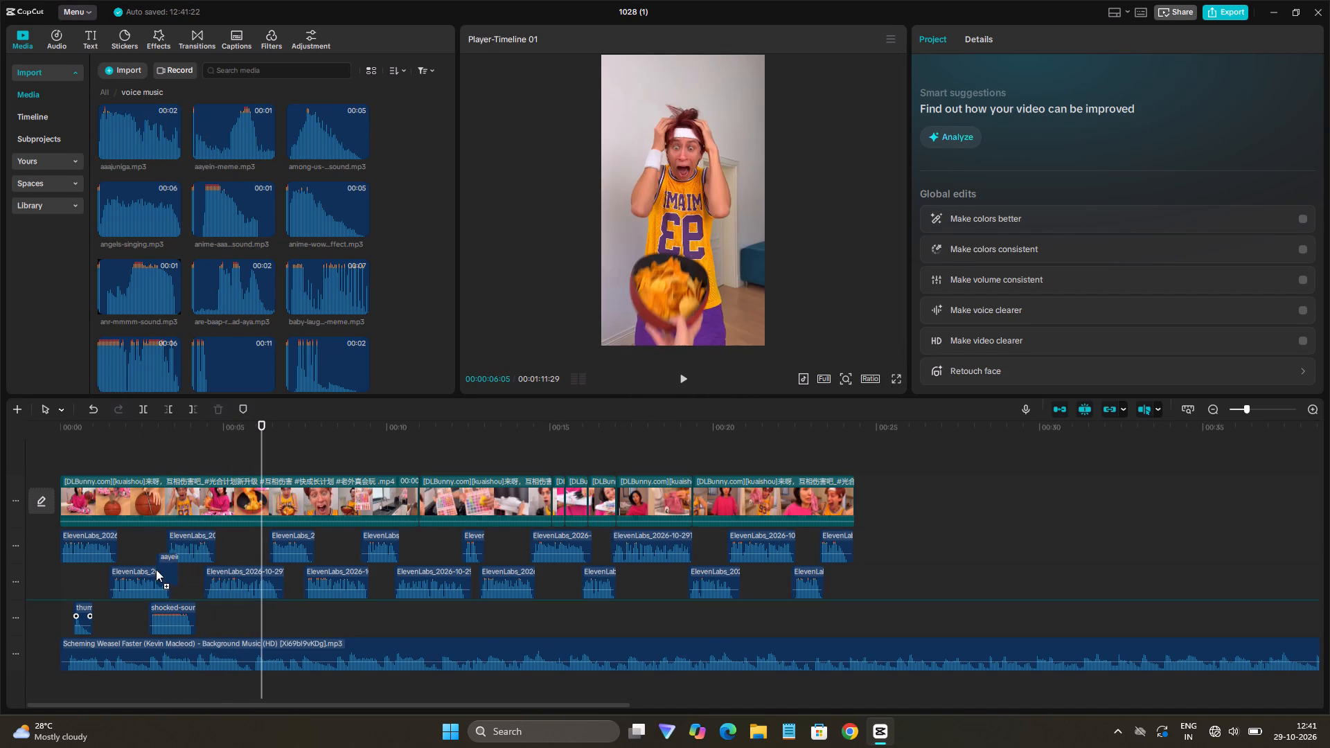
left_click_drag(156, 569, 195, 607)
left_click(181, 587)
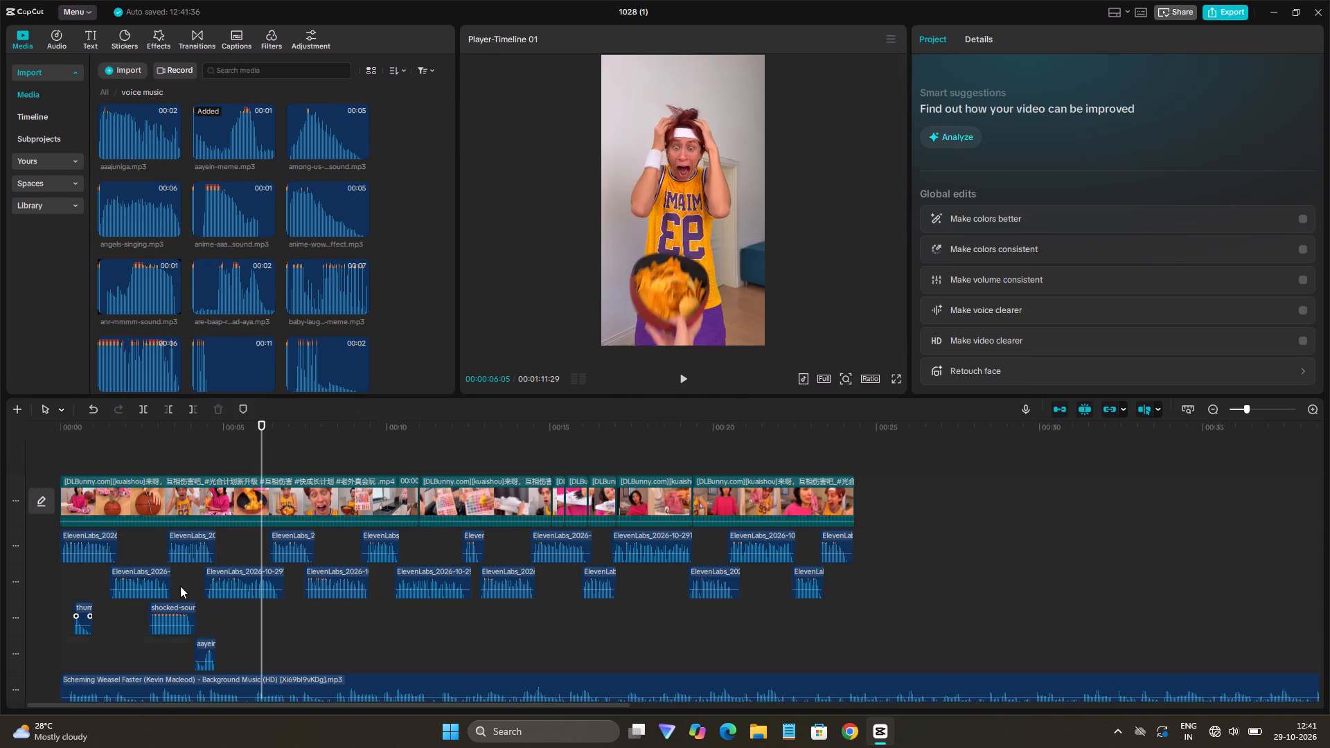
key("space")
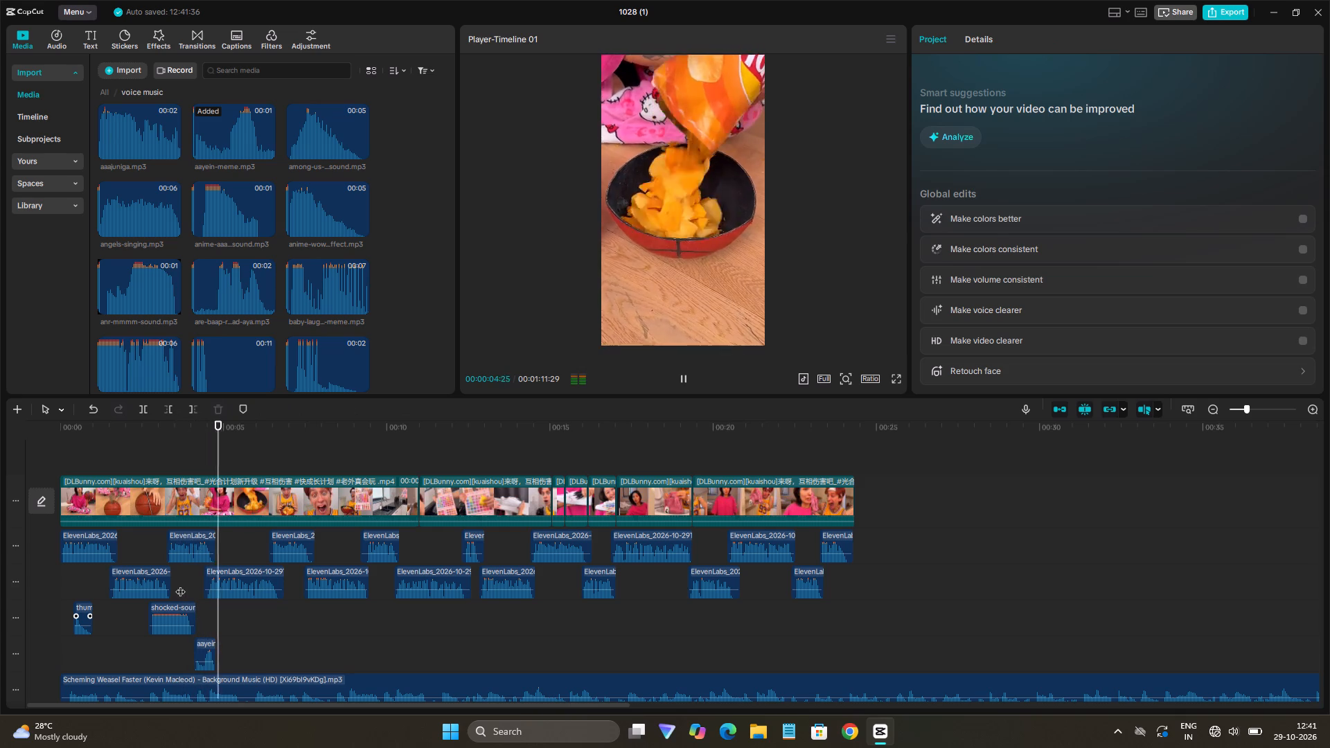
key("space")
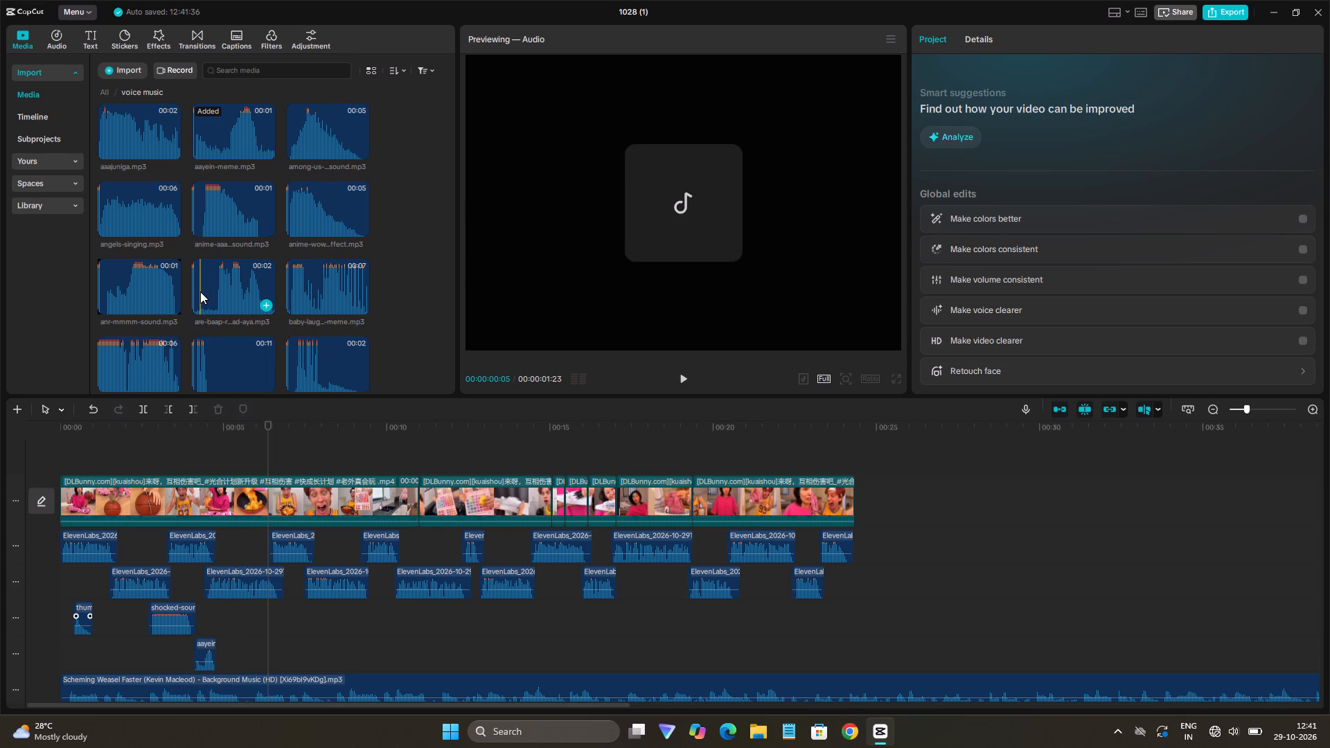
Preview the are-baap-re-yaad sound, add it at about 5.7 s on the shocked effect's track, and play that part back.
left_click(200, 292)
key("space")
left_click_drag(207, 291, 244, 627)
left_click(229, 605)
key("space")
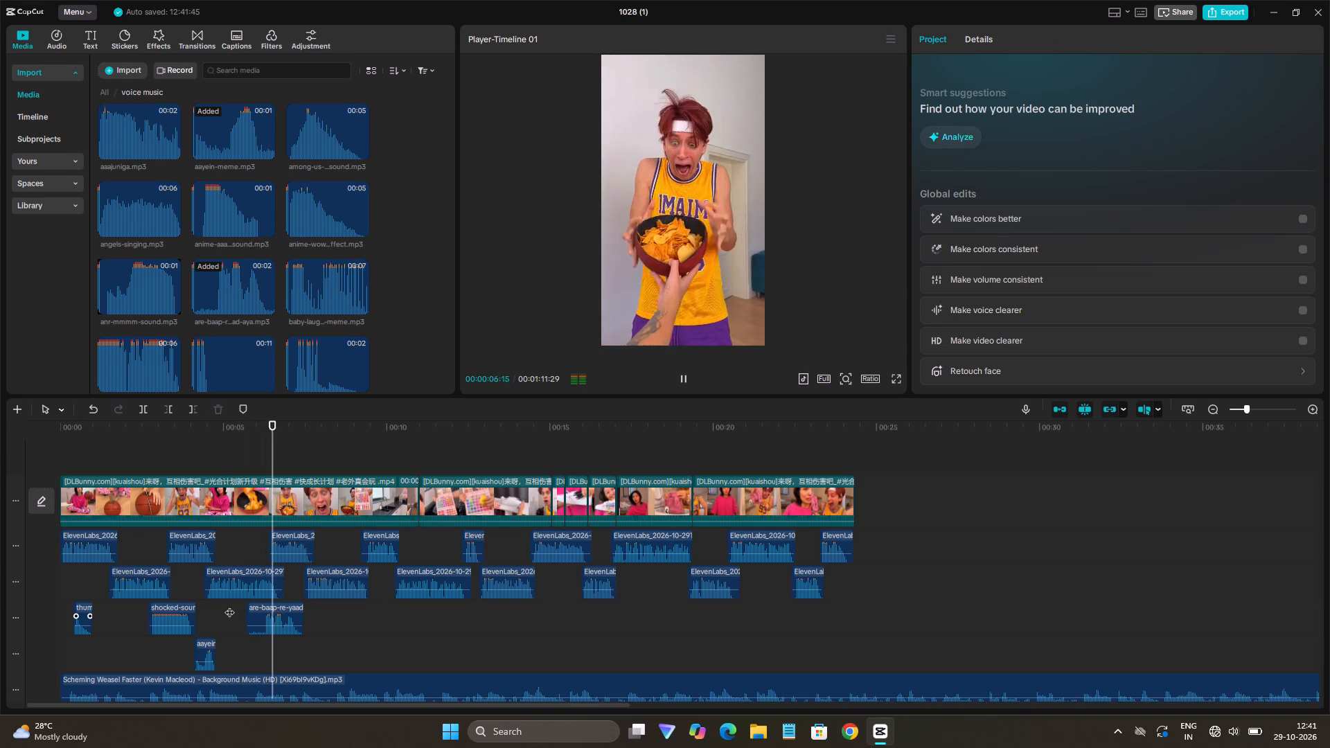
key("space")
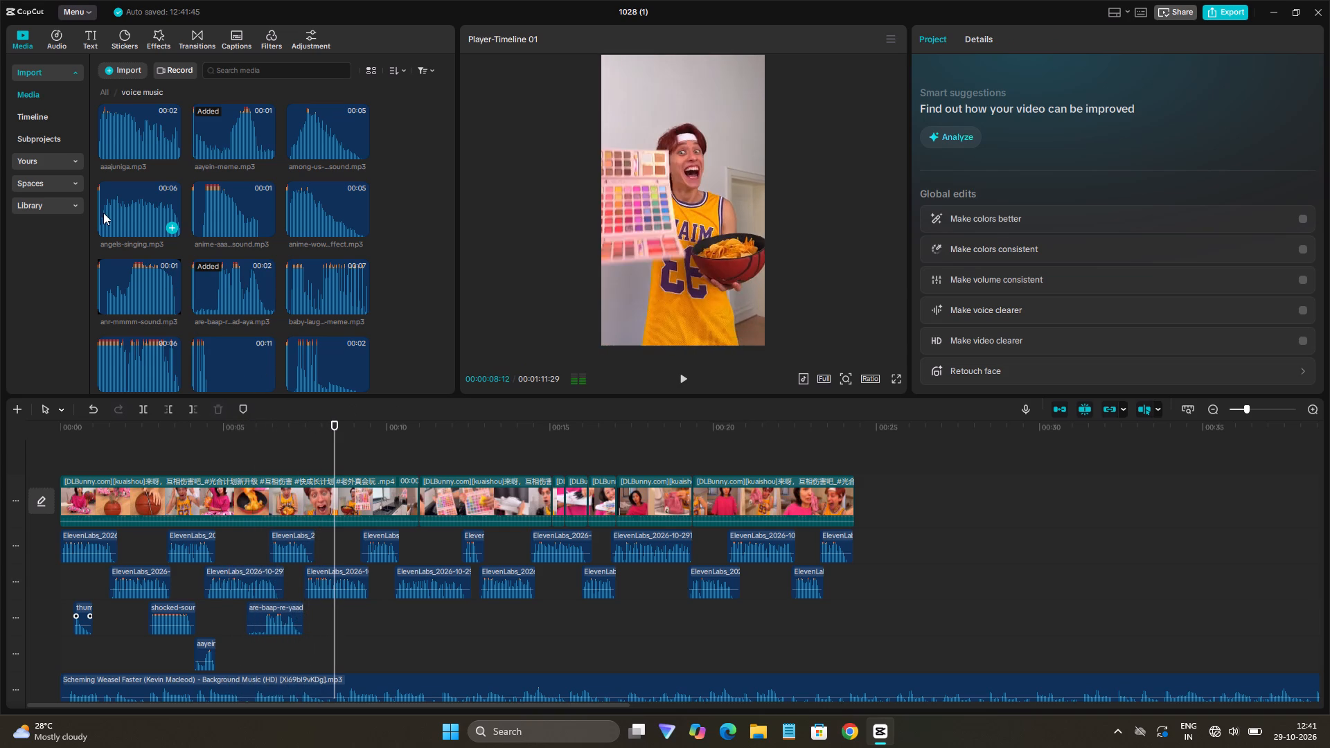
Preview the angels-singing and anr-mmmm sounds and play the timeline around 8 to 9 s to judge the placement.
left_click(103, 211)
key("space")
left_click(107, 219)
key("space")
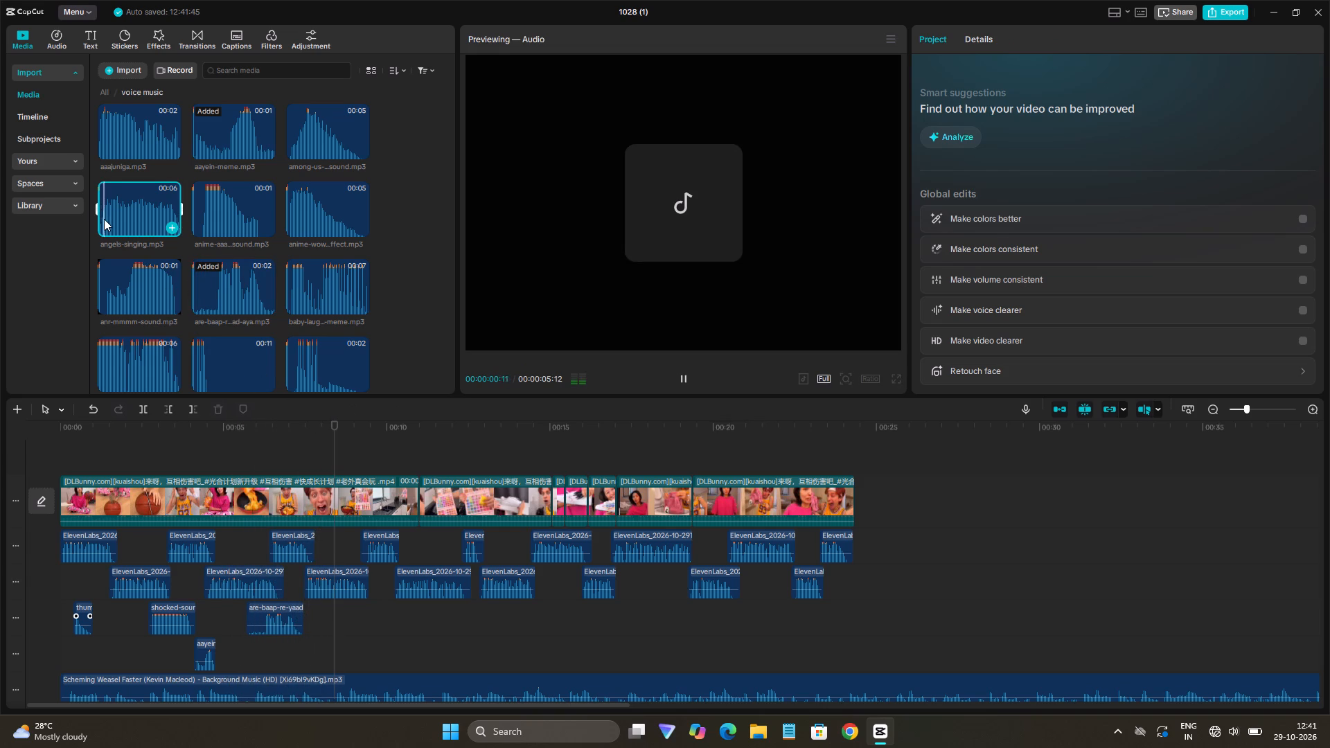
left_click(96, 273)
key("space")
left_click(107, 280)
key("space")
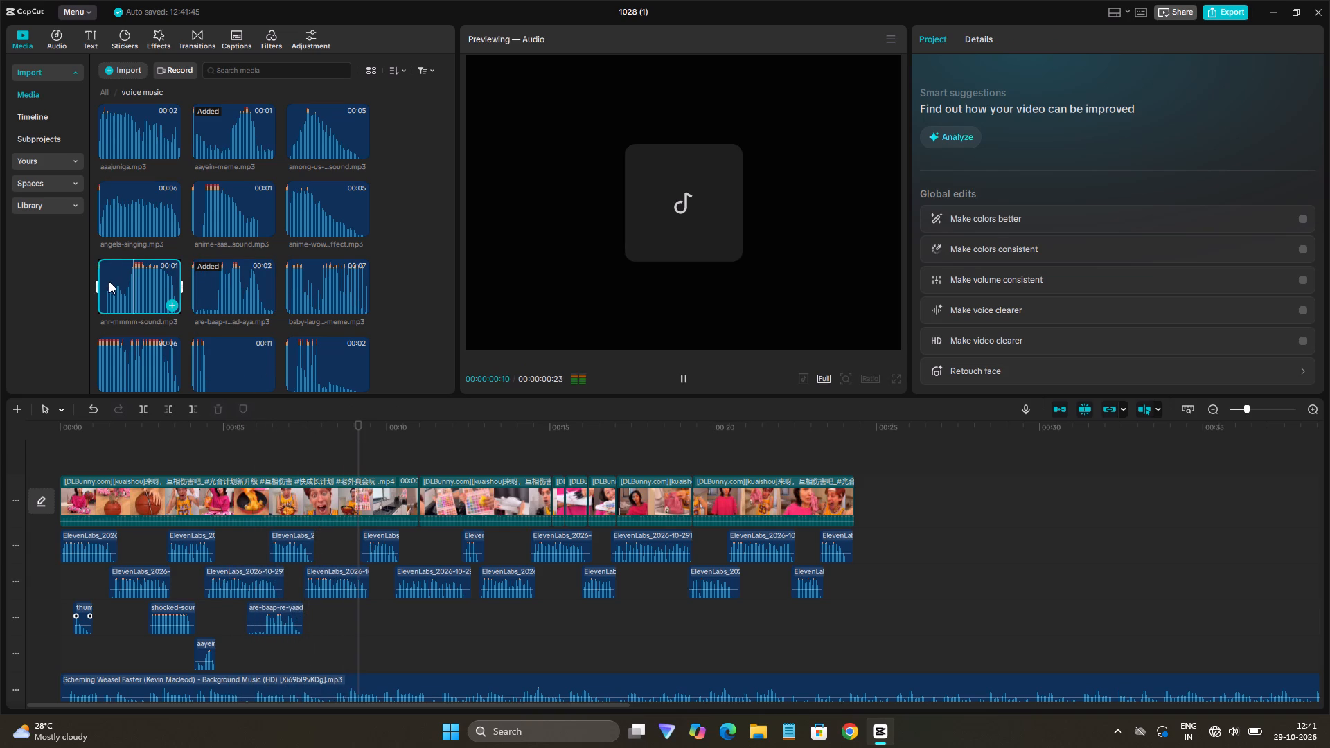
key("space")
key("space")
key("space")
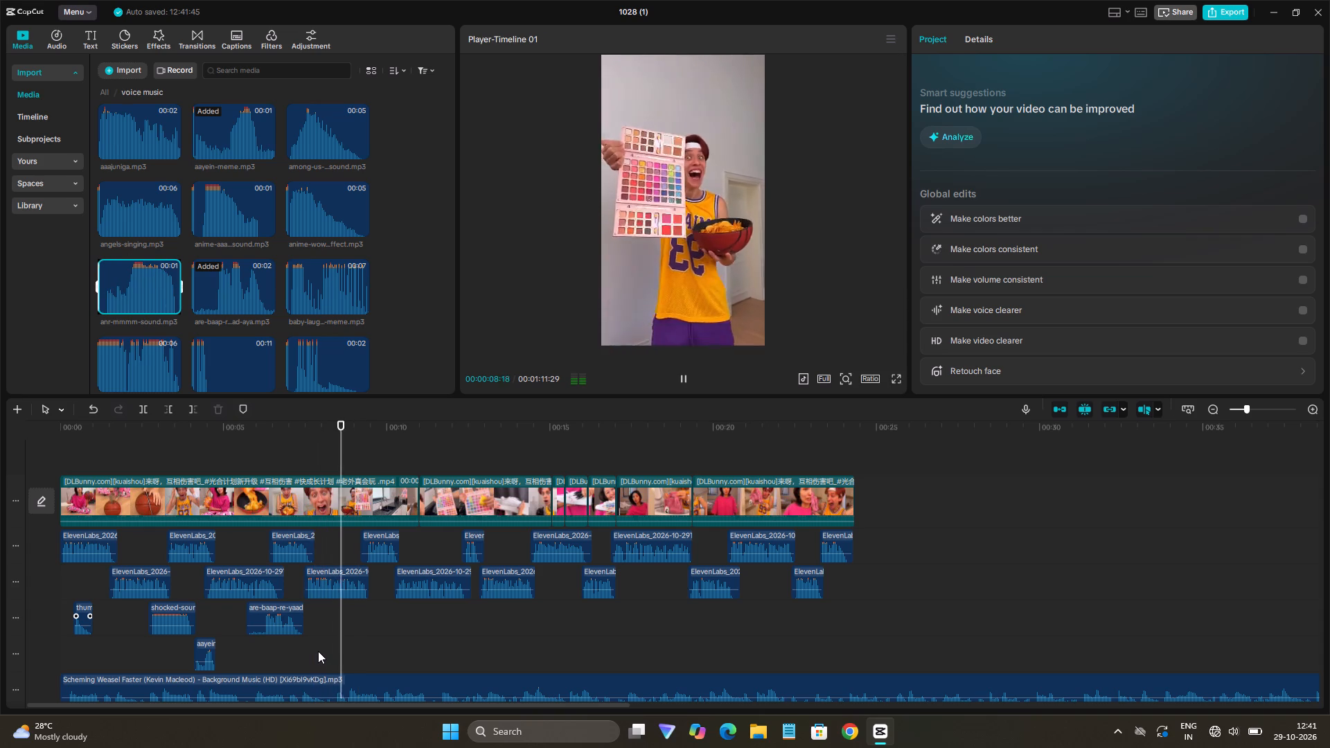
key("space")
key("space")
key("space")
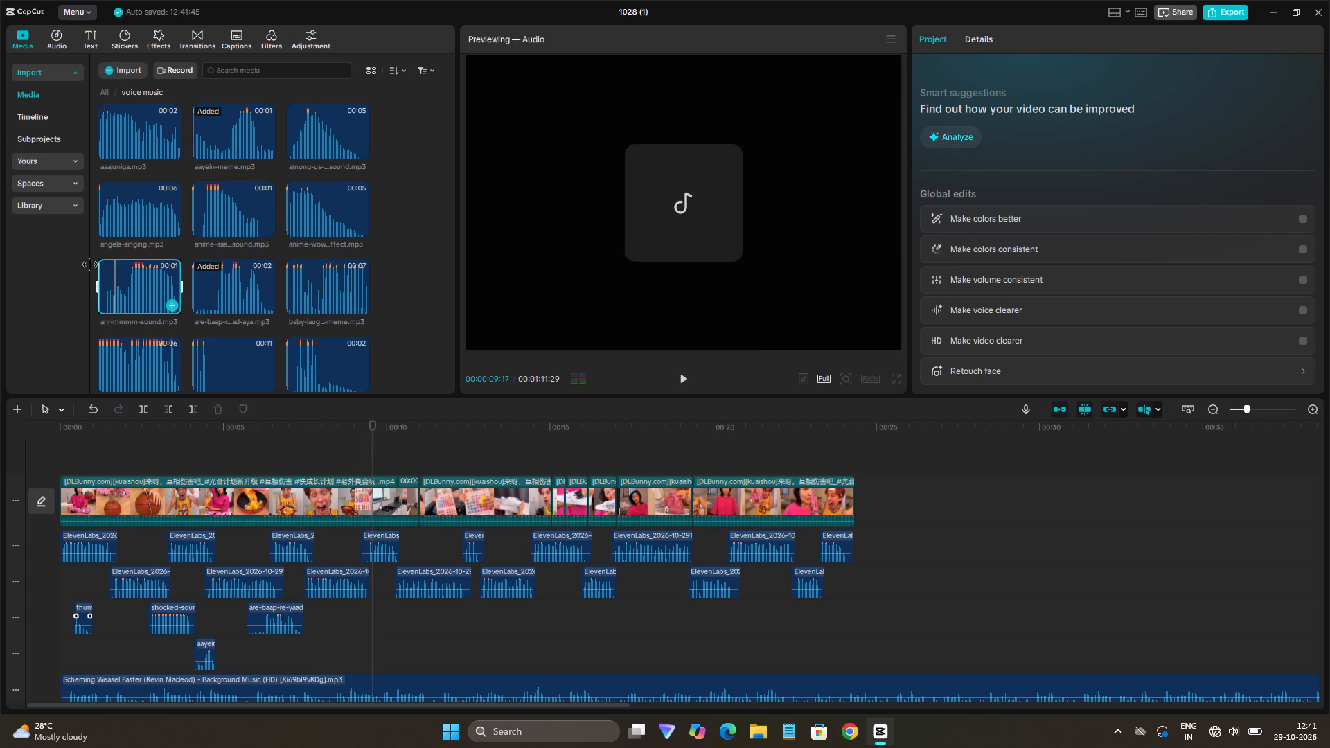
Add the anr-mmmm sound at about 9.6 s on the shocked effect's track and play back from just before it.
left_click_drag(114, 274, 369, 626)
left_click(340, 627)
key("space")
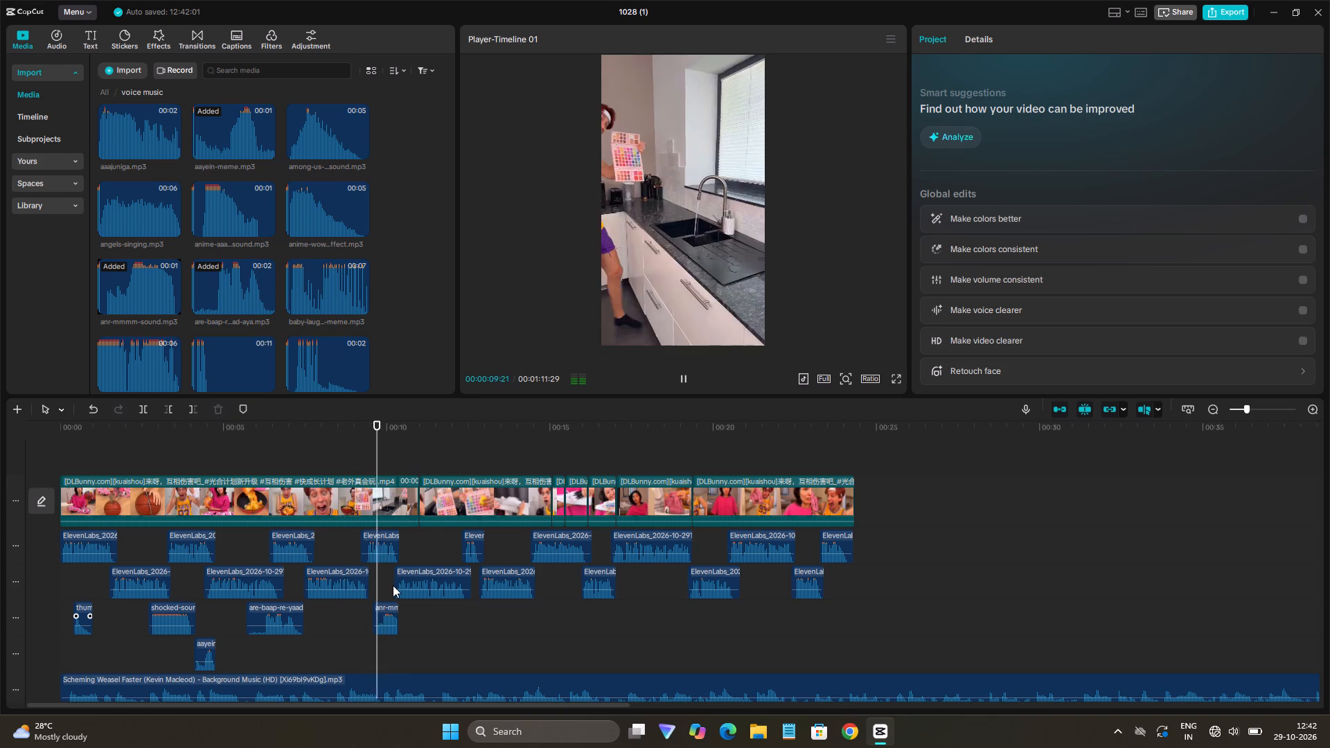
key("space")
Shift the anr-mmmm sound earlier in small moves to about 8.9 s, playing it back between adjustments.
left_click_drag(384, 619, 370, 618)
left_click(346, 617)
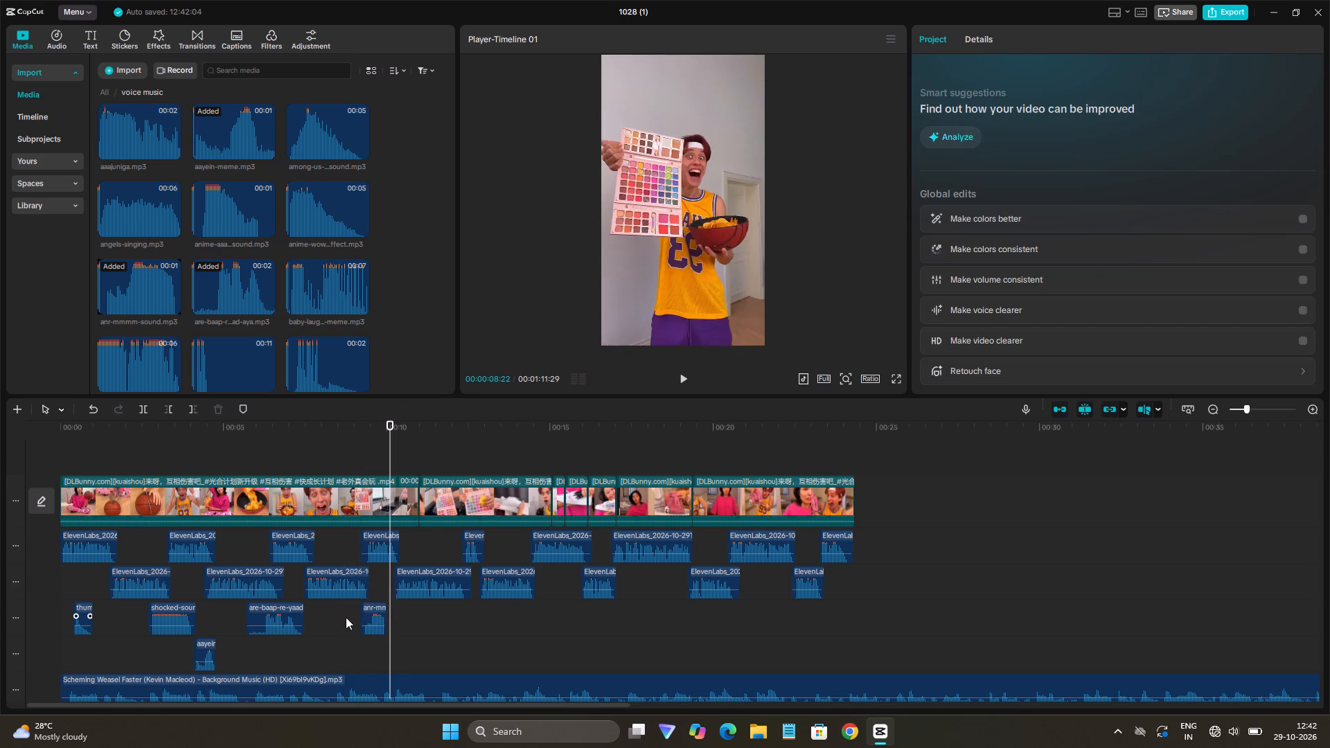
key("space")
key("space")
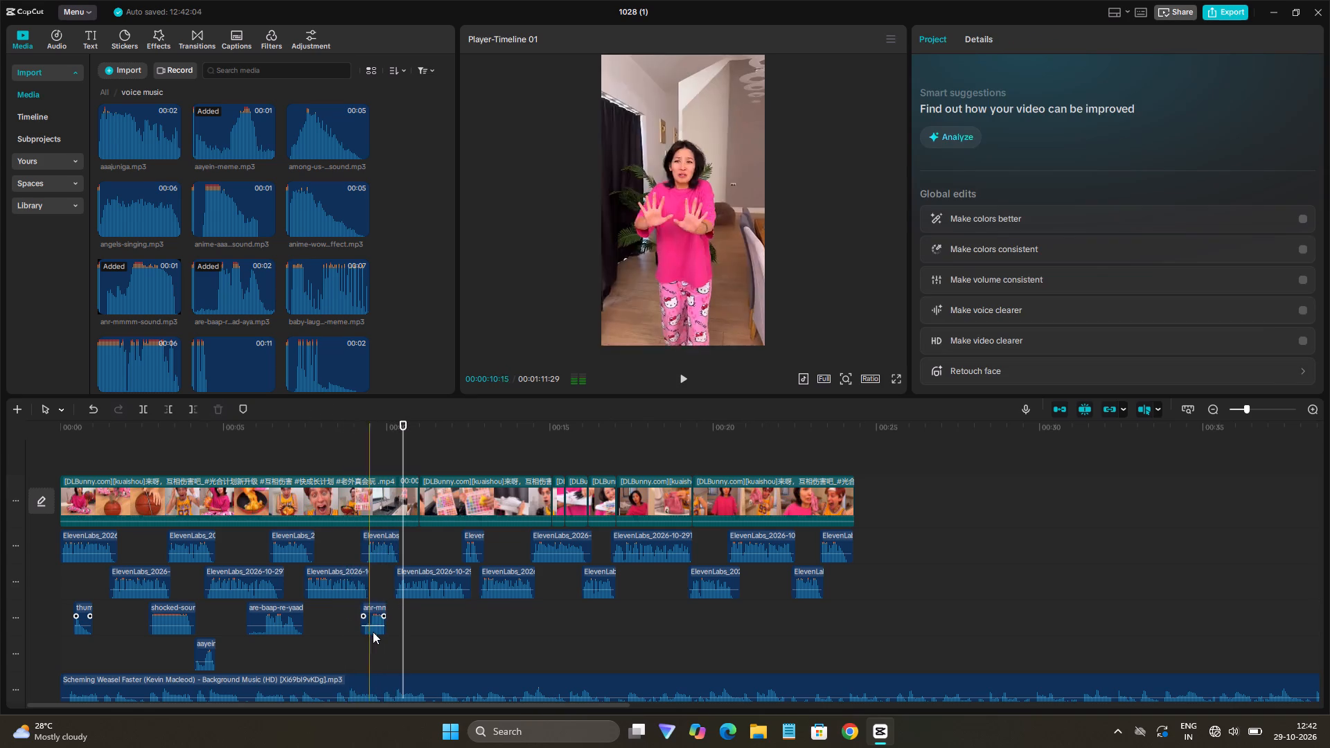
left_click_drag(377, 625, 369, 626)
left_click_drag(372, 619, 367, 630)
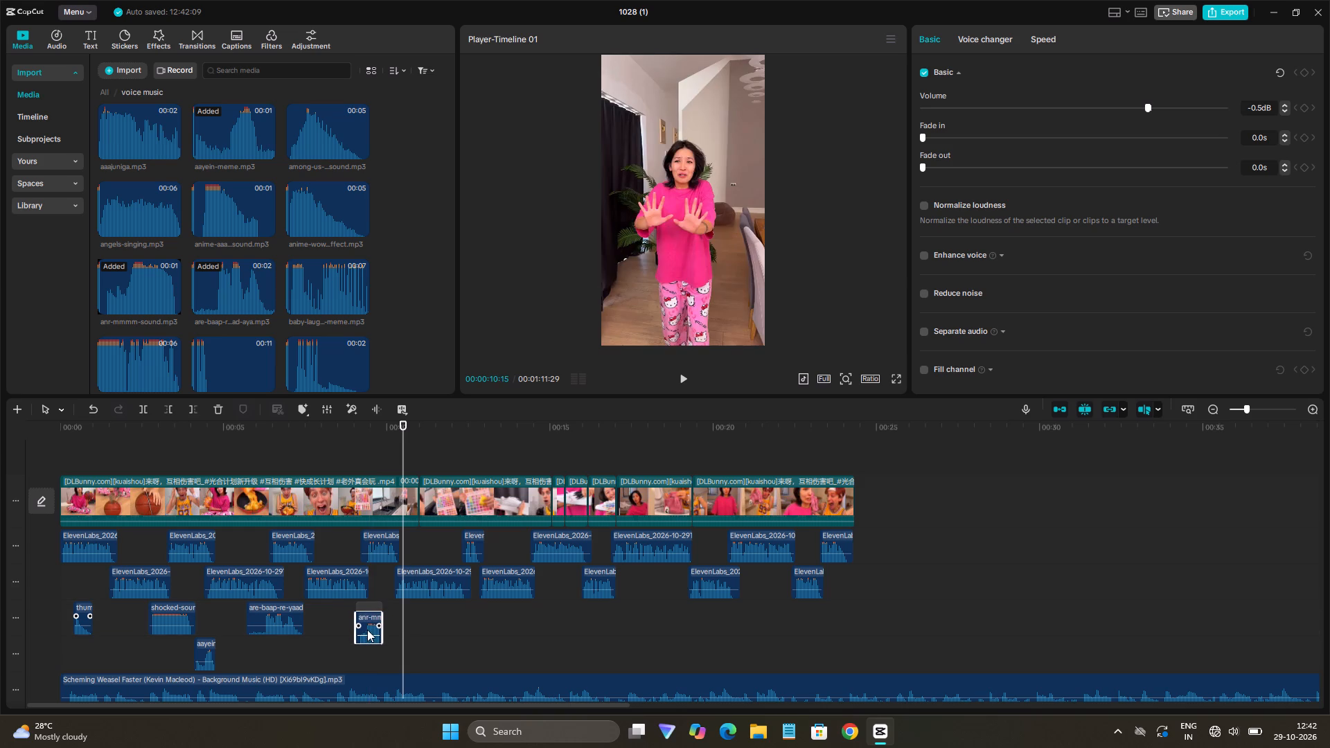
left_click_drag(367, 630, 367, 626)
left_click(343, 625)
key("space")
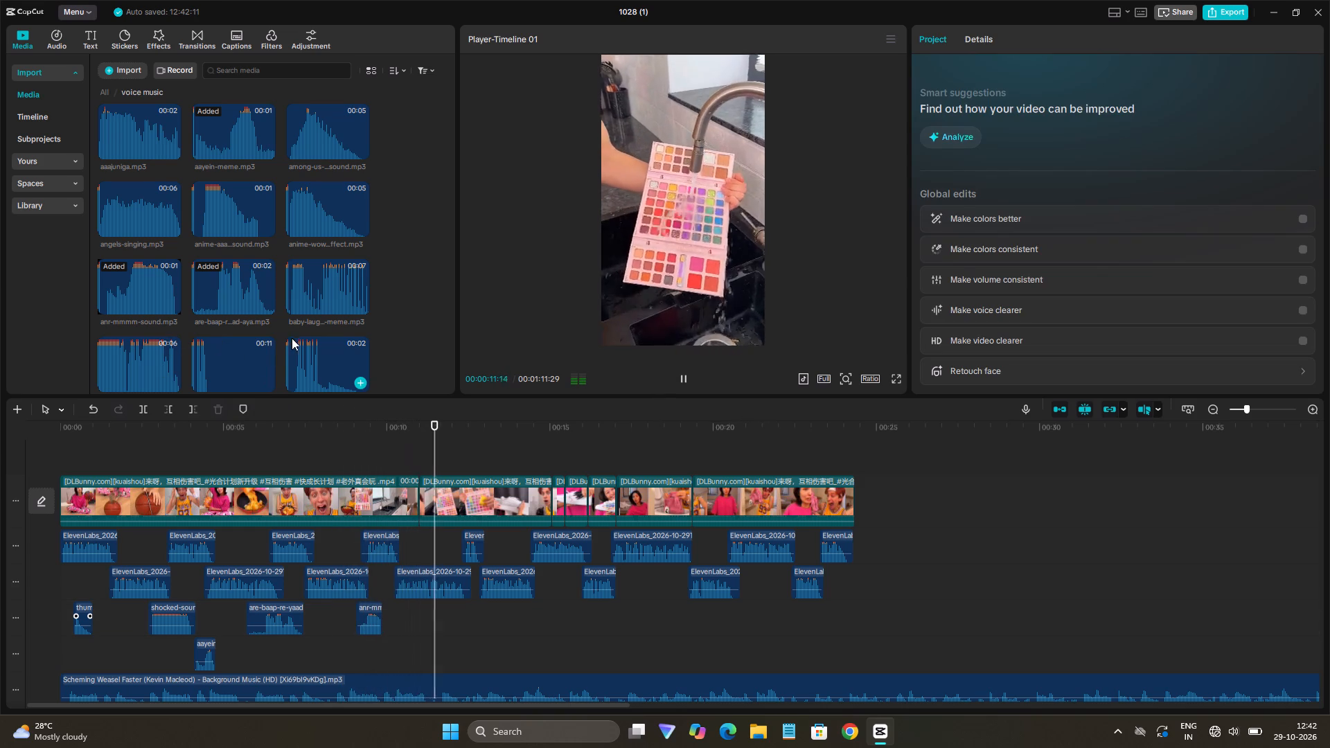
key("space")
left_click(367, 616)
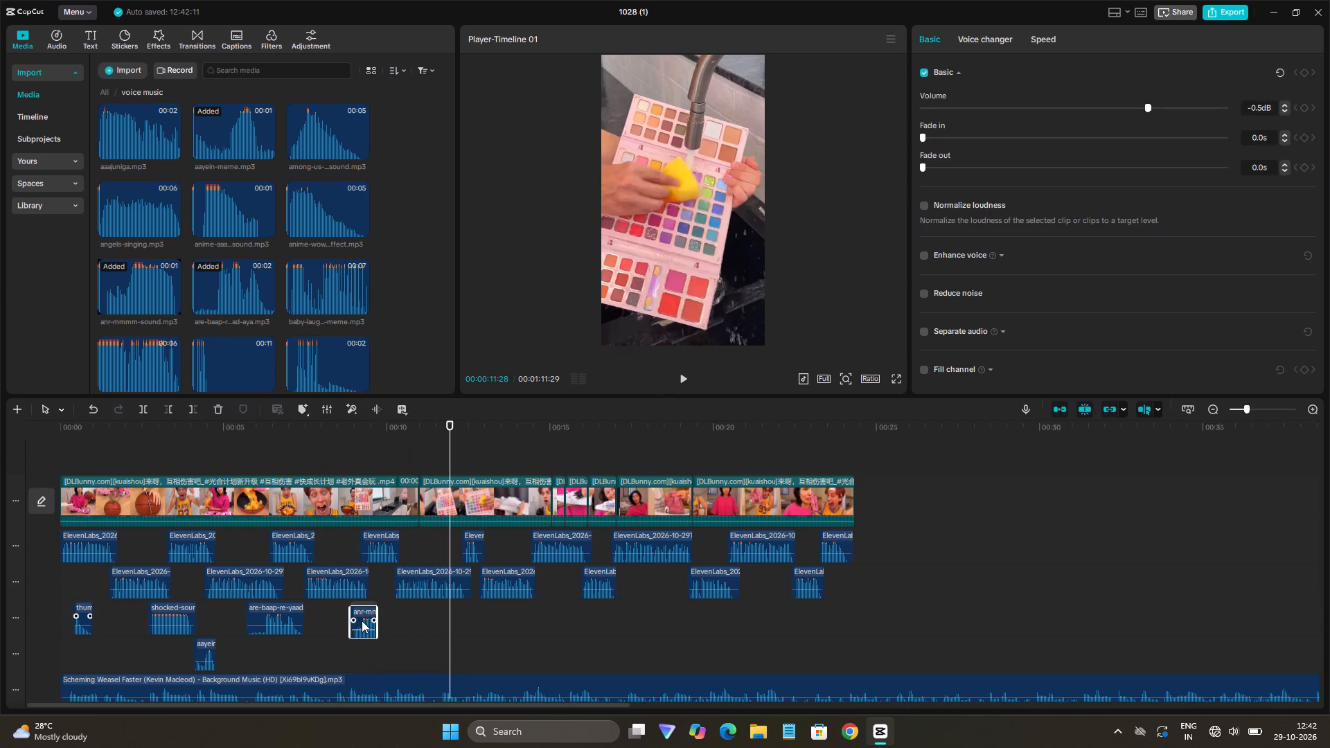
left_click(344, 618)
key("space")
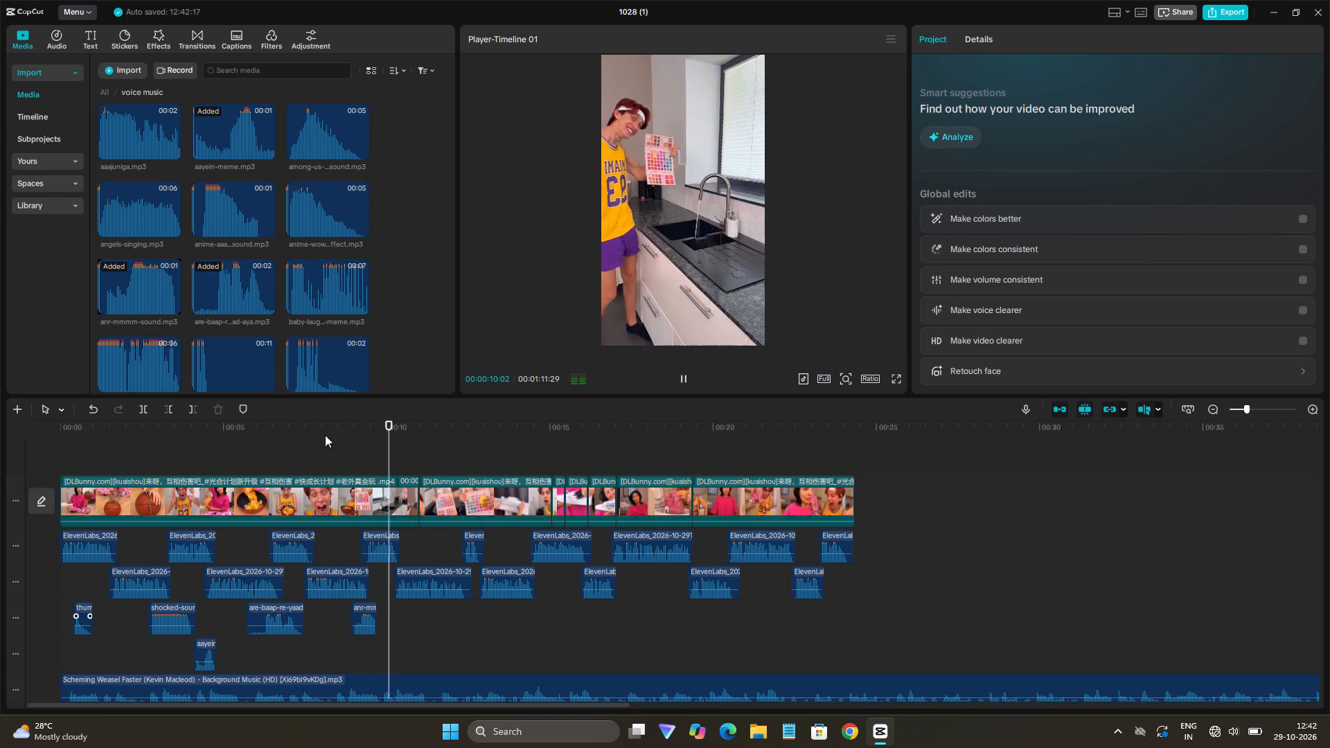
Play the timeline on to about 12.7 s, and preview the bone-crack and second baby-laugh sounds.
scroll(260, 374, "down", 1)
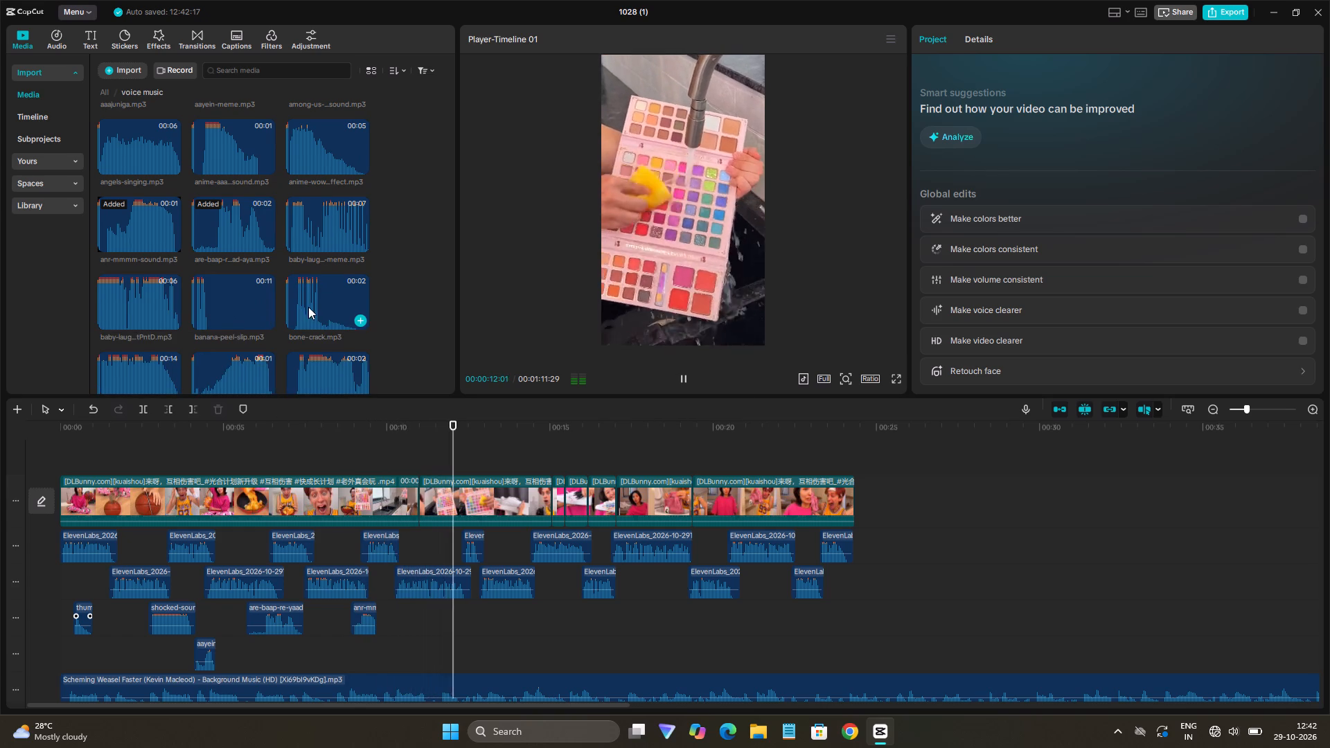
key("space")
left_click(301, 296)
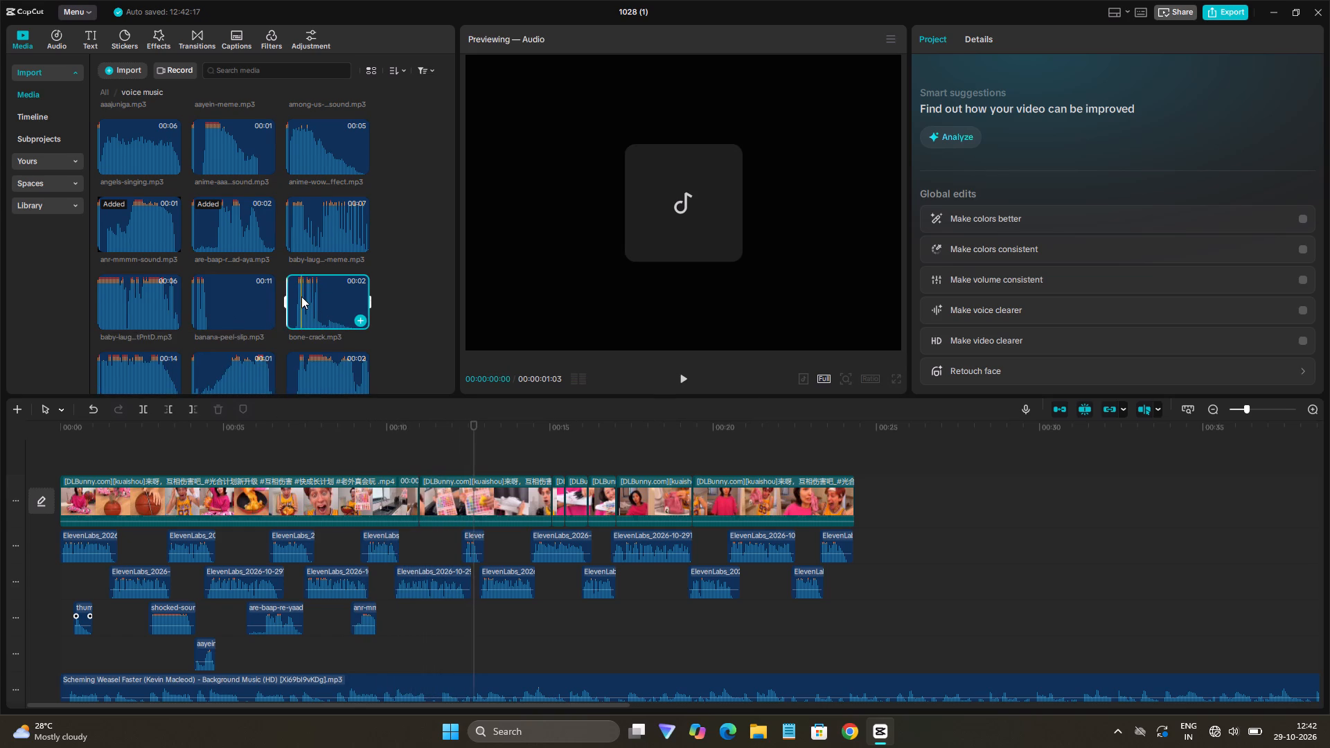
key("space")
left_click(101, 294)
key("space")
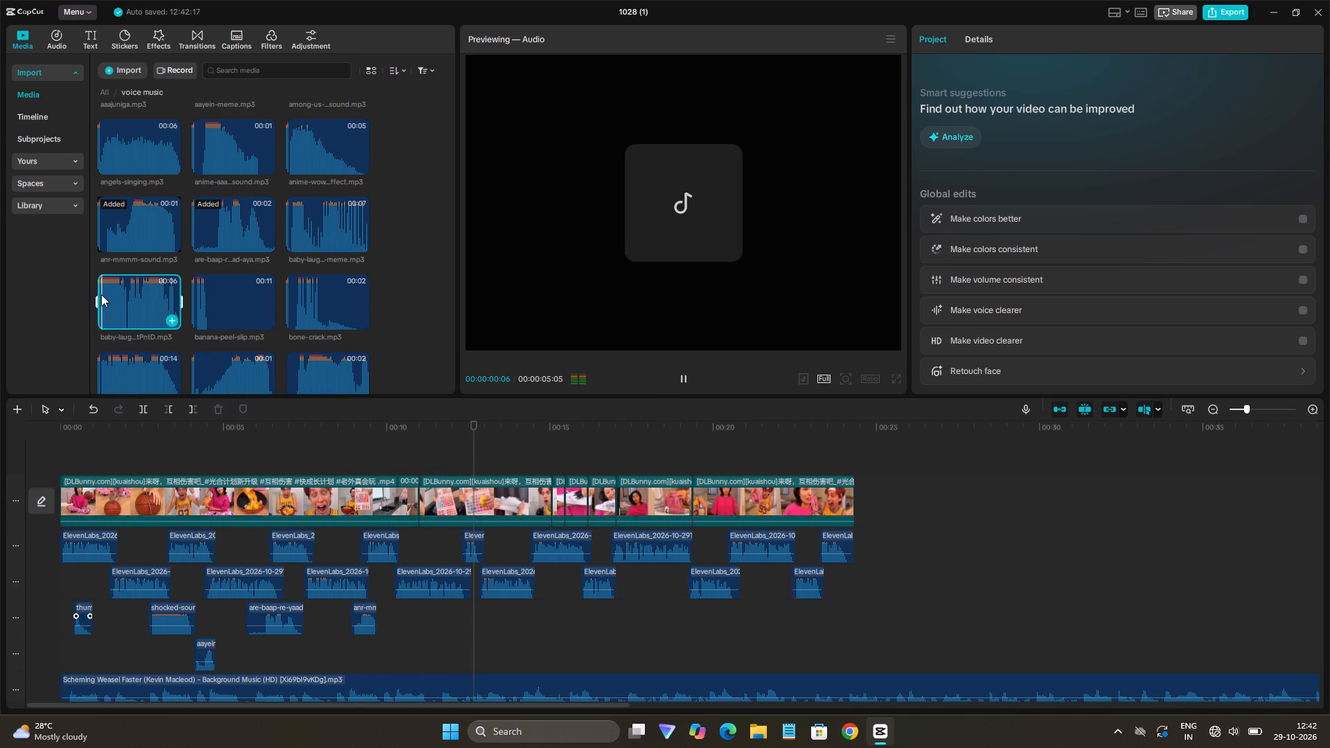
Preview the cartoon slip crash, chalo, ding and first dog-laughing sounds in the voice music folder.
scroll(137, 262, "down", 2)
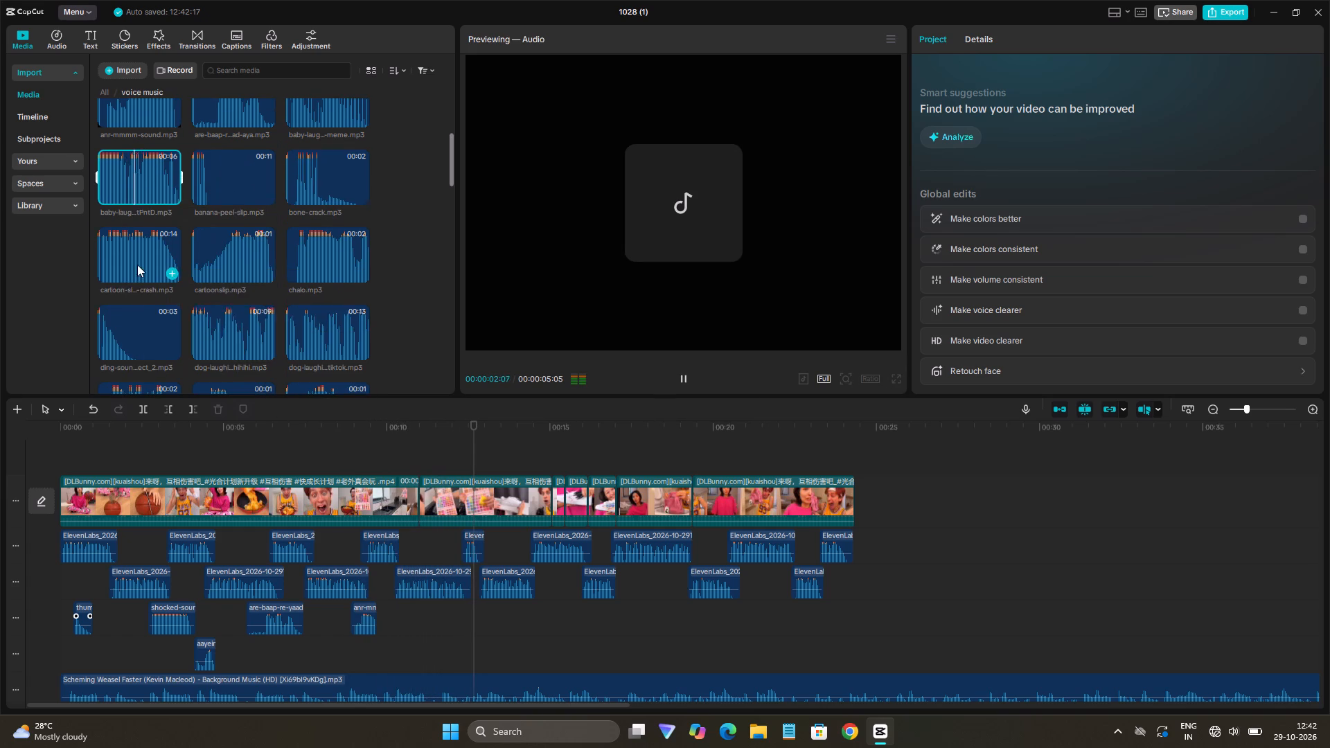
left_click(114, 265)
key("space")
left_click(195, 261)
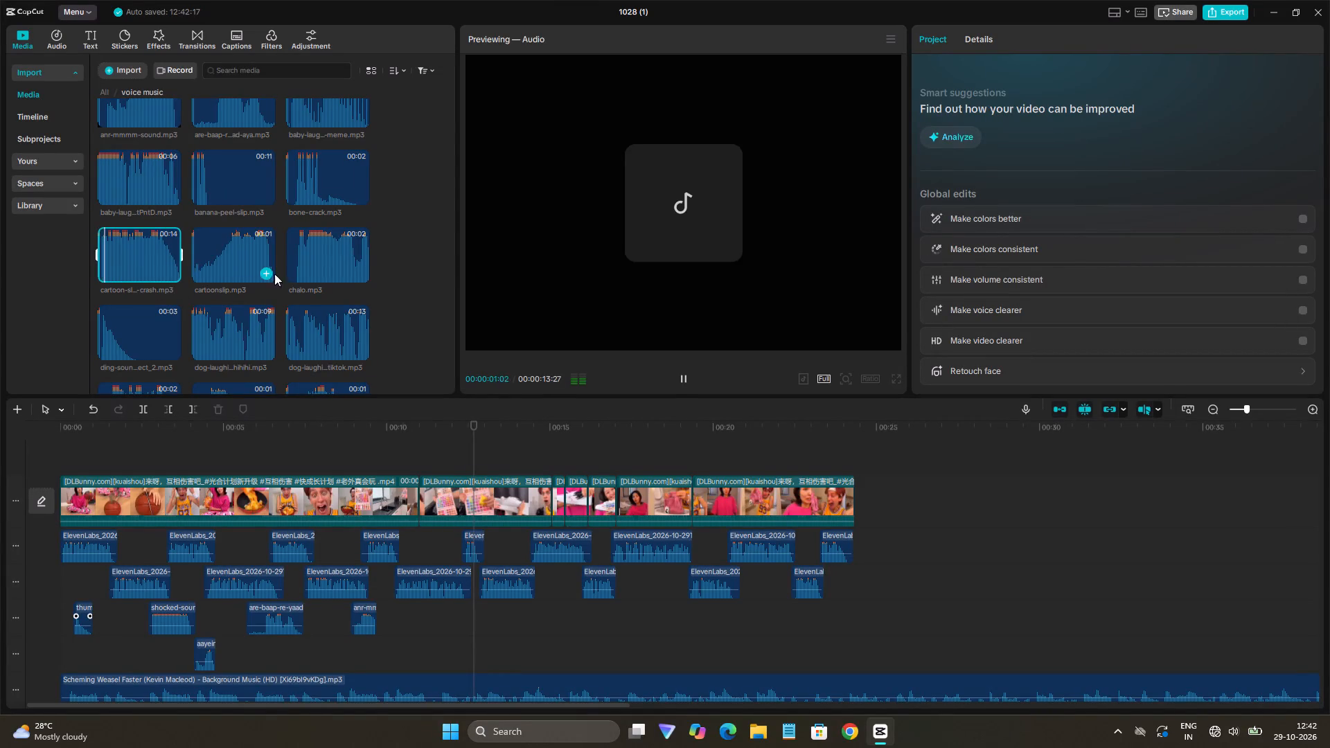
left_click(292, 262)
key("space")
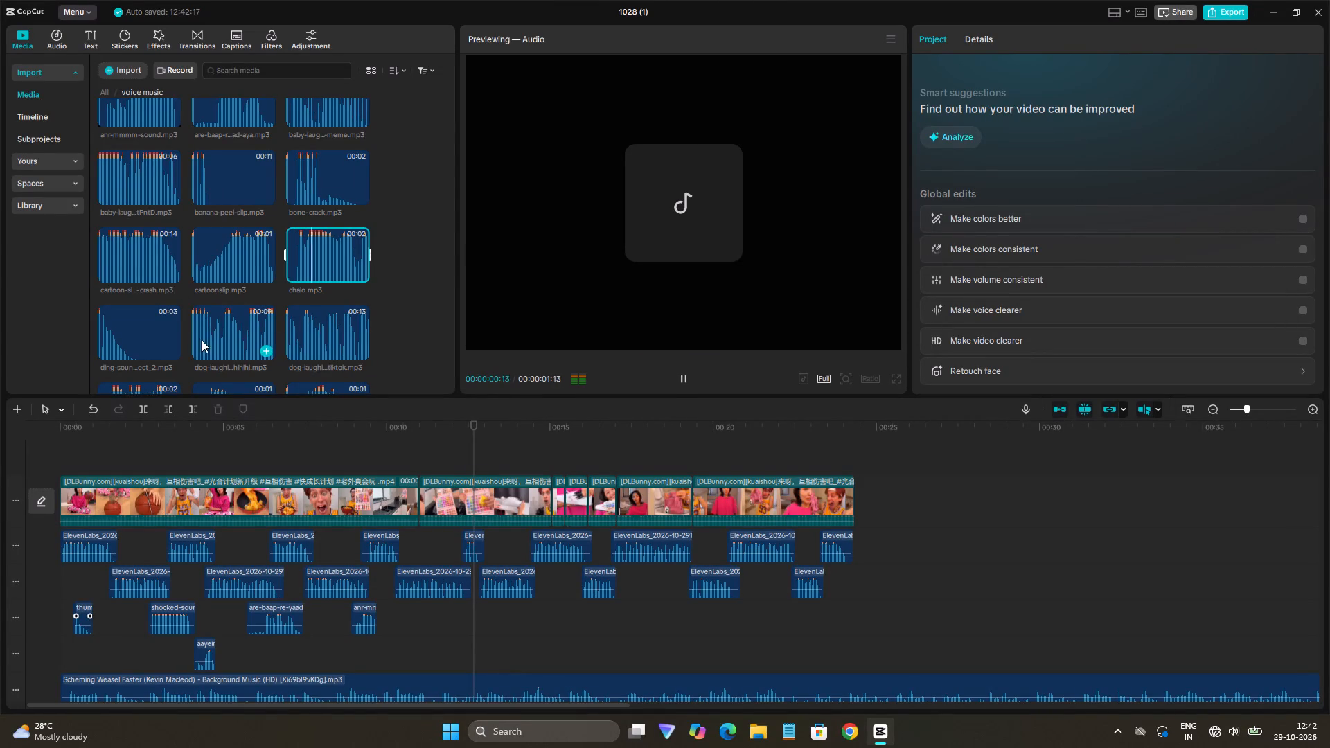
left_click(112, 332)
key("space")
left_click(114, 331)
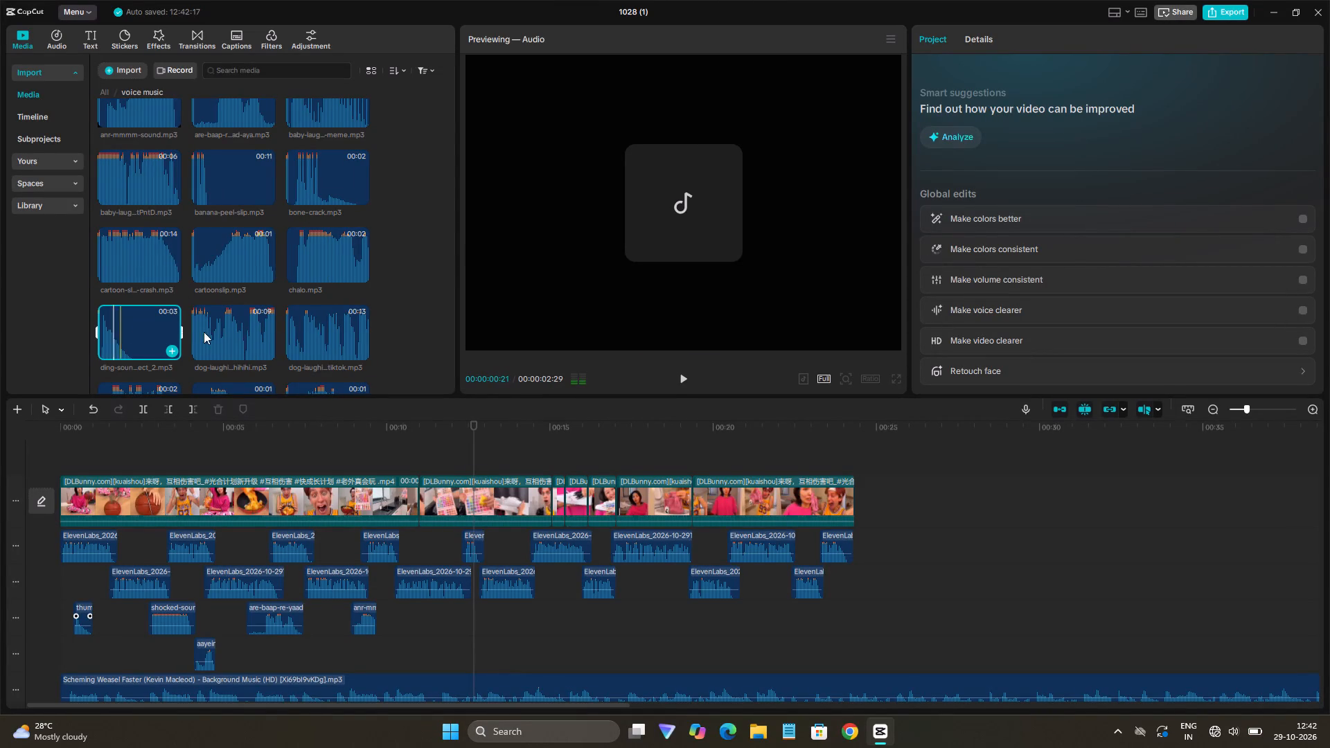
left_click(218, 332)
key("space")
Add the ding sound effect at about 0.1 s on the aayein-meme track and play the opening back.
left_click_drag(124, 326, 87, 558)
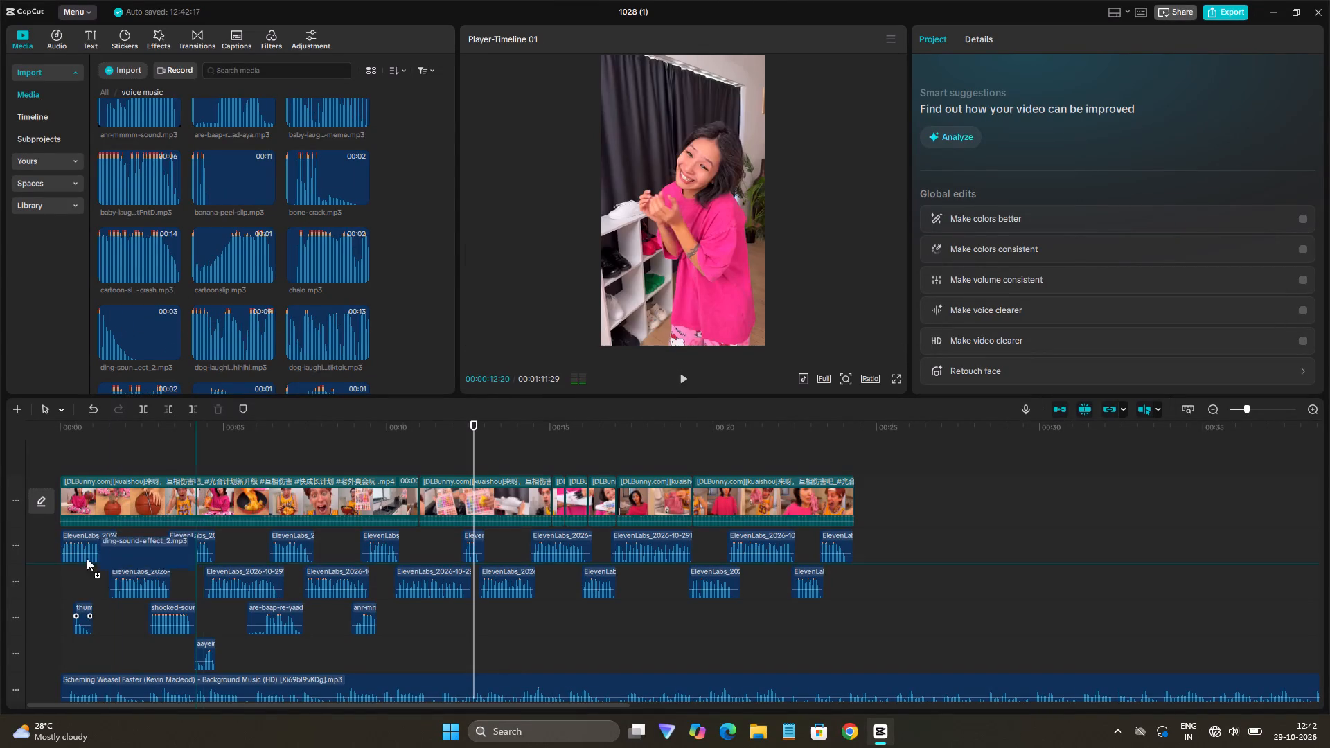
left_click_drag(87, 558, 68, 634)
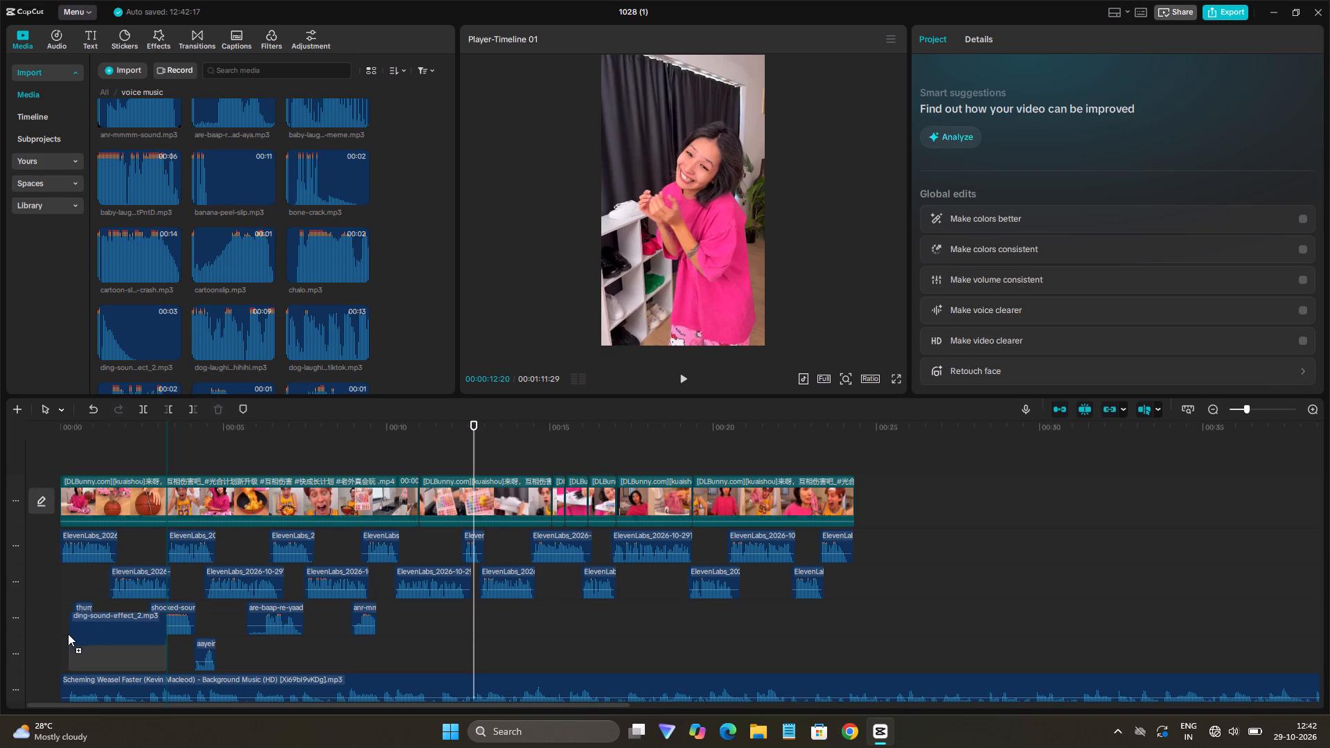
left_click_drag(68, 634, 69, 635)
left_click_drag(118, 542, 114, 686)
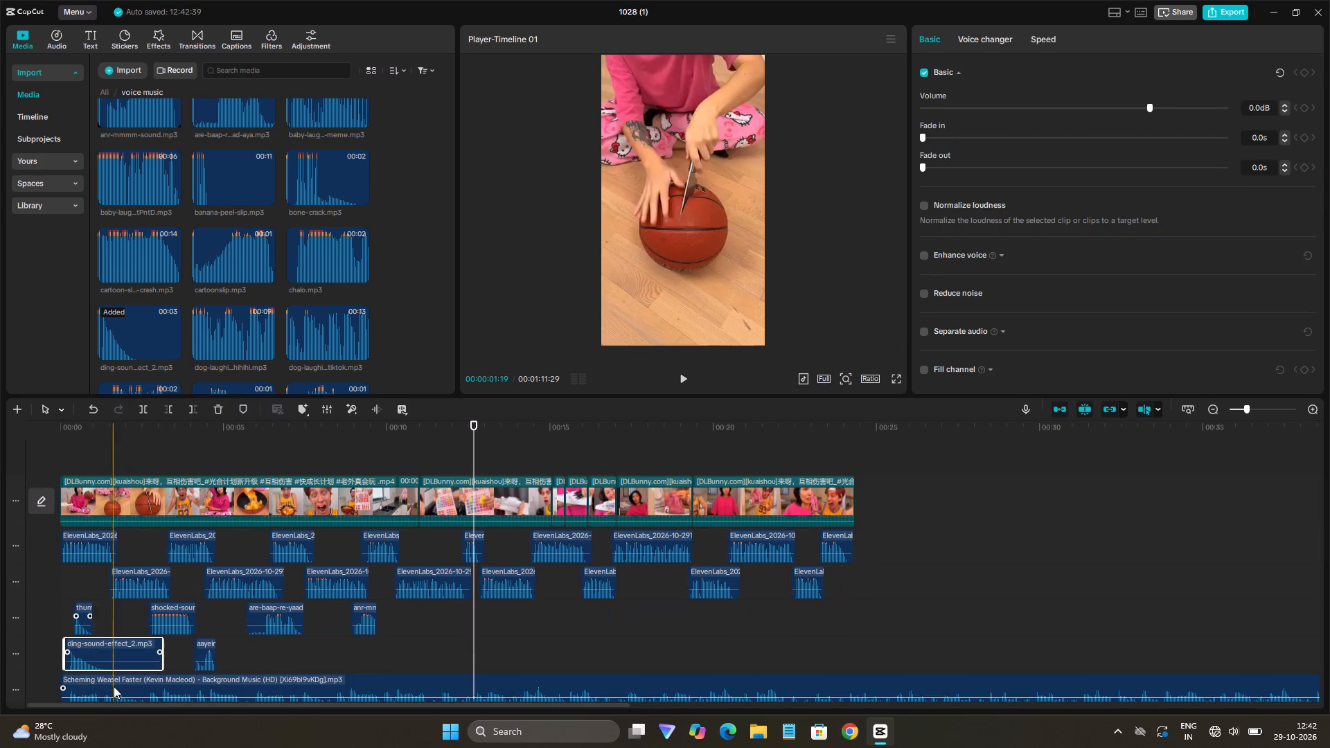
left_click(62, 629)
key("space")
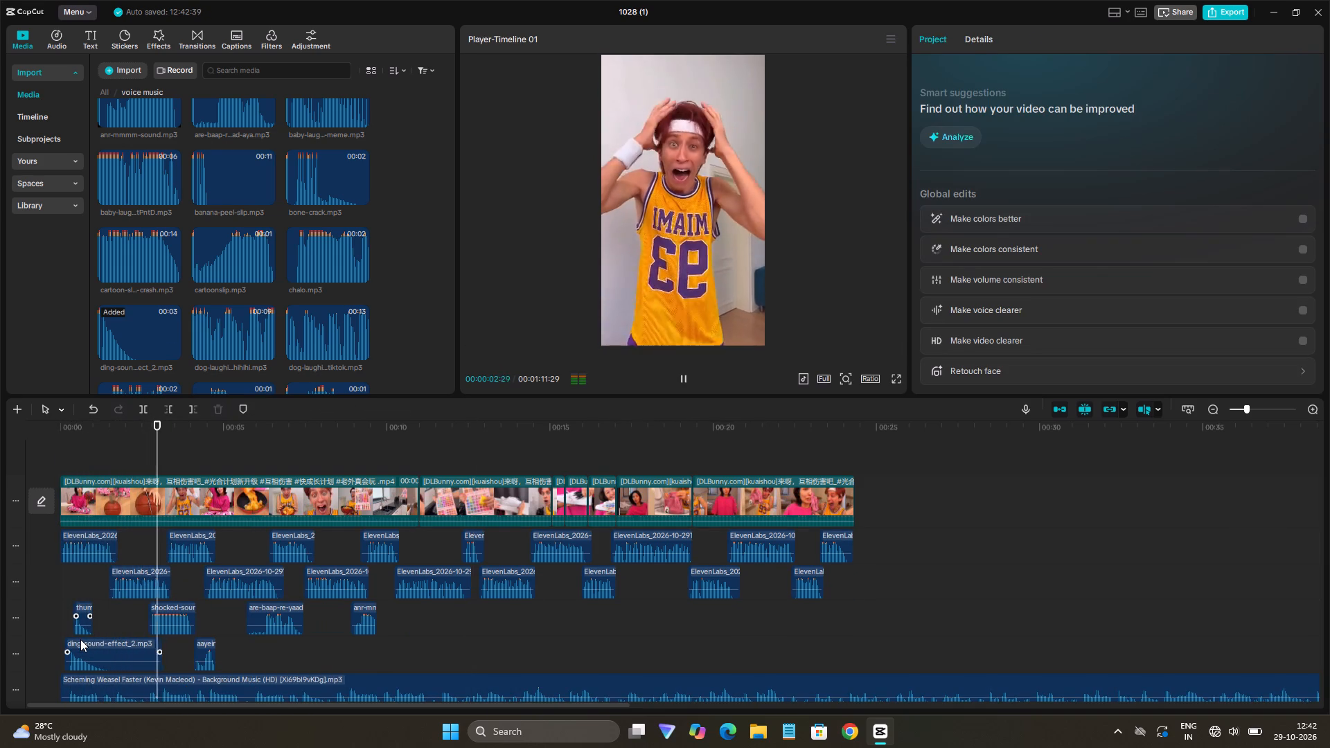
key("space")
key("space")
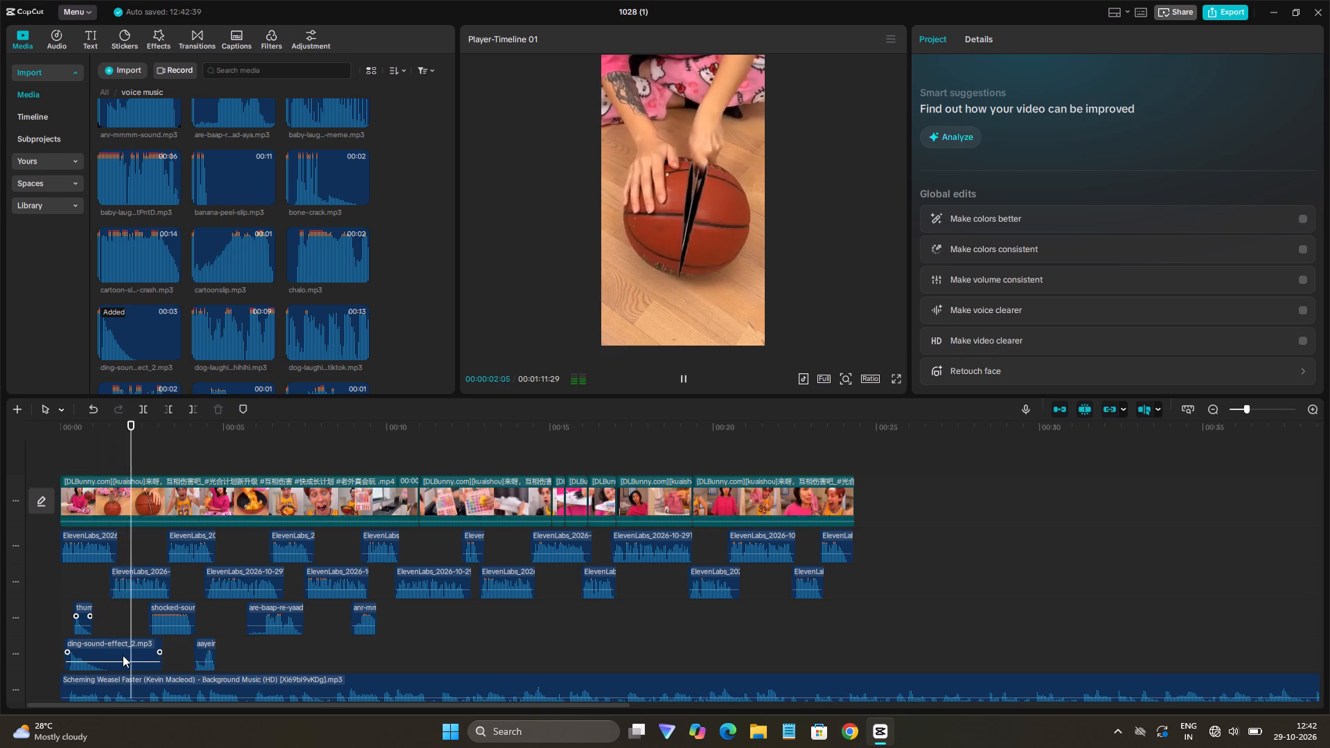
Move the ding sound effect along its track to about 5.7 s, beneath the are-baap-re-yaad sound.
left_click_drag(123, 655, 303, 651)
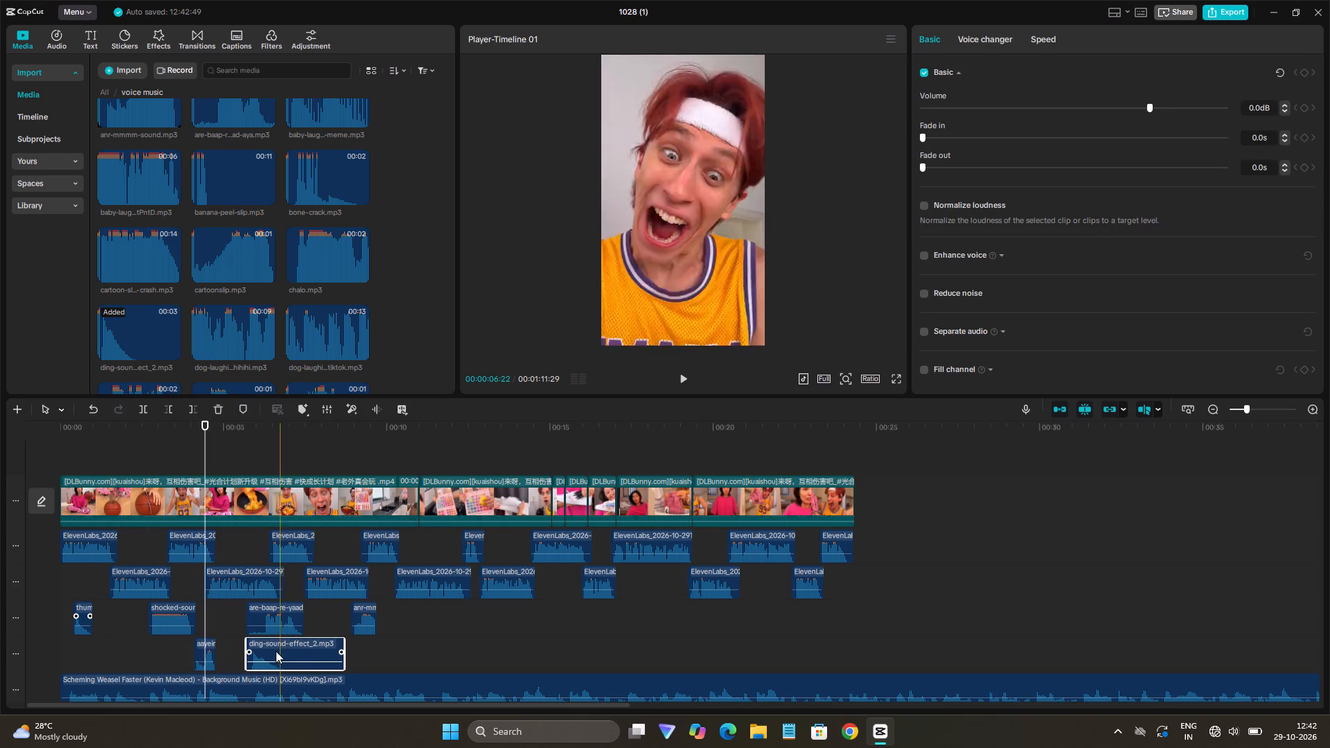
Move the ding sound effect earlier on its track to about 5.2 s and play that passage back.
key("space")
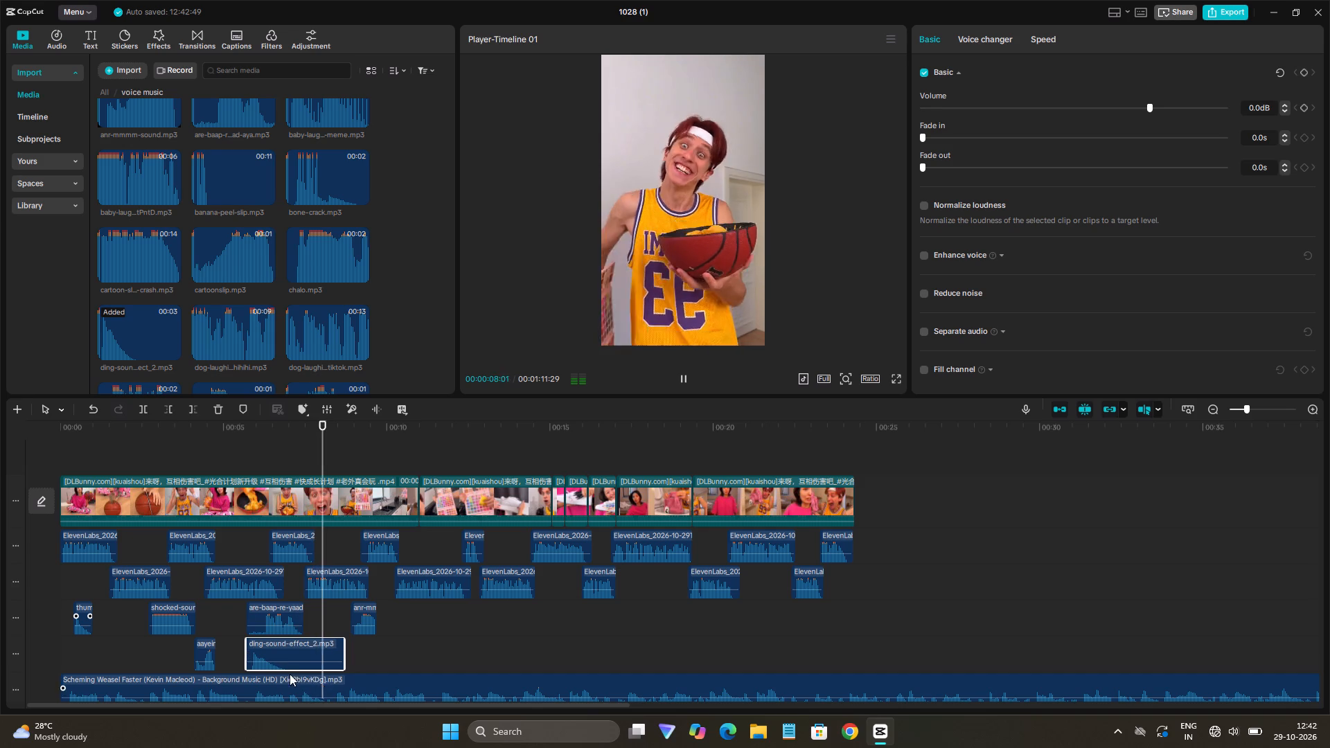
left_click_drag(281, 652, 265, 652)
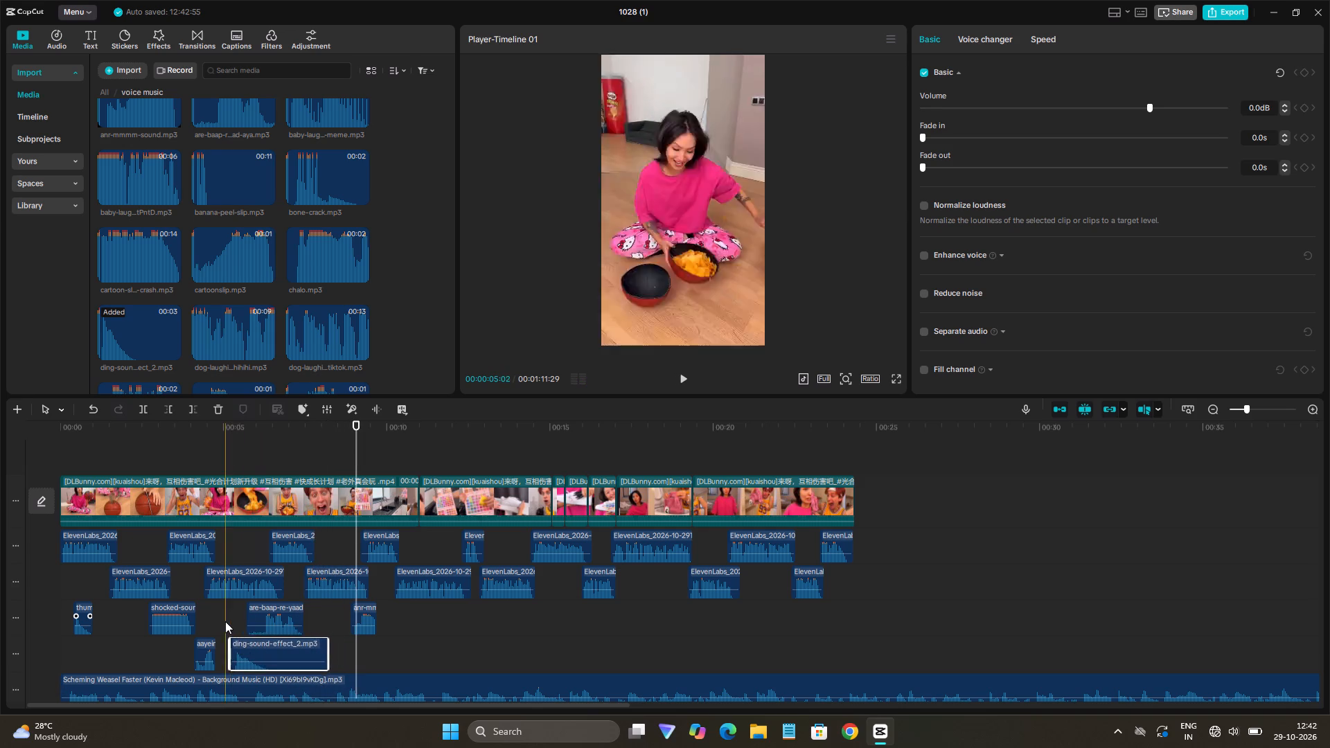
left_click(225, 621)
key("space")
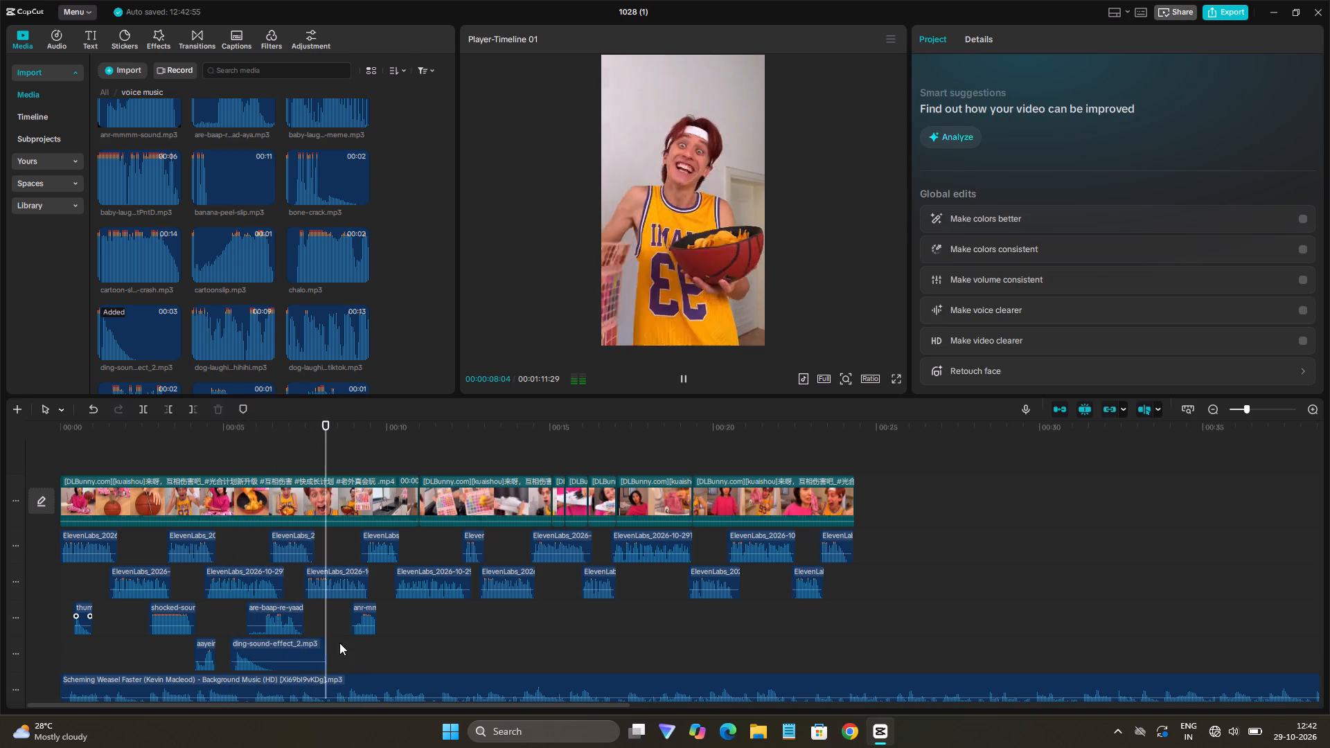
key("space")
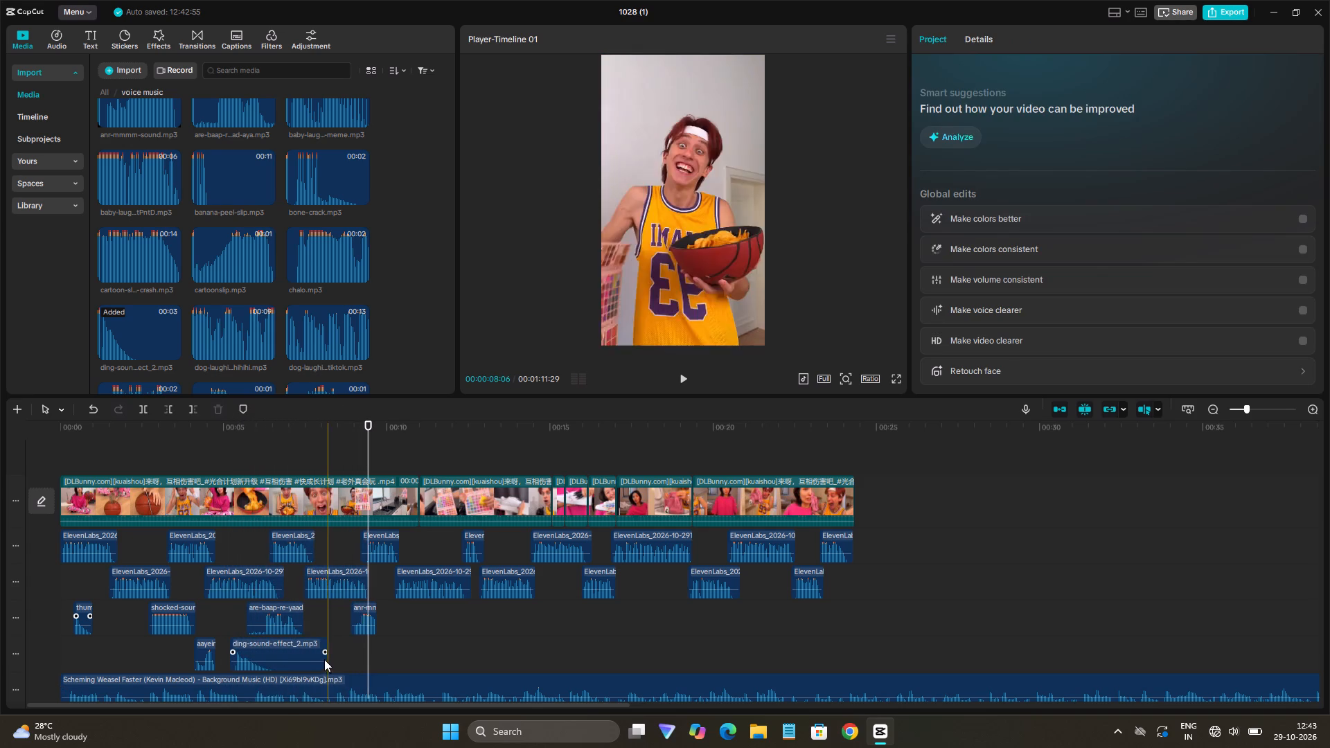
Preview the duck-toy, download (24) and engineer_no01 sounds in the voice music folder.
scroll(256, 371, "down", 1)
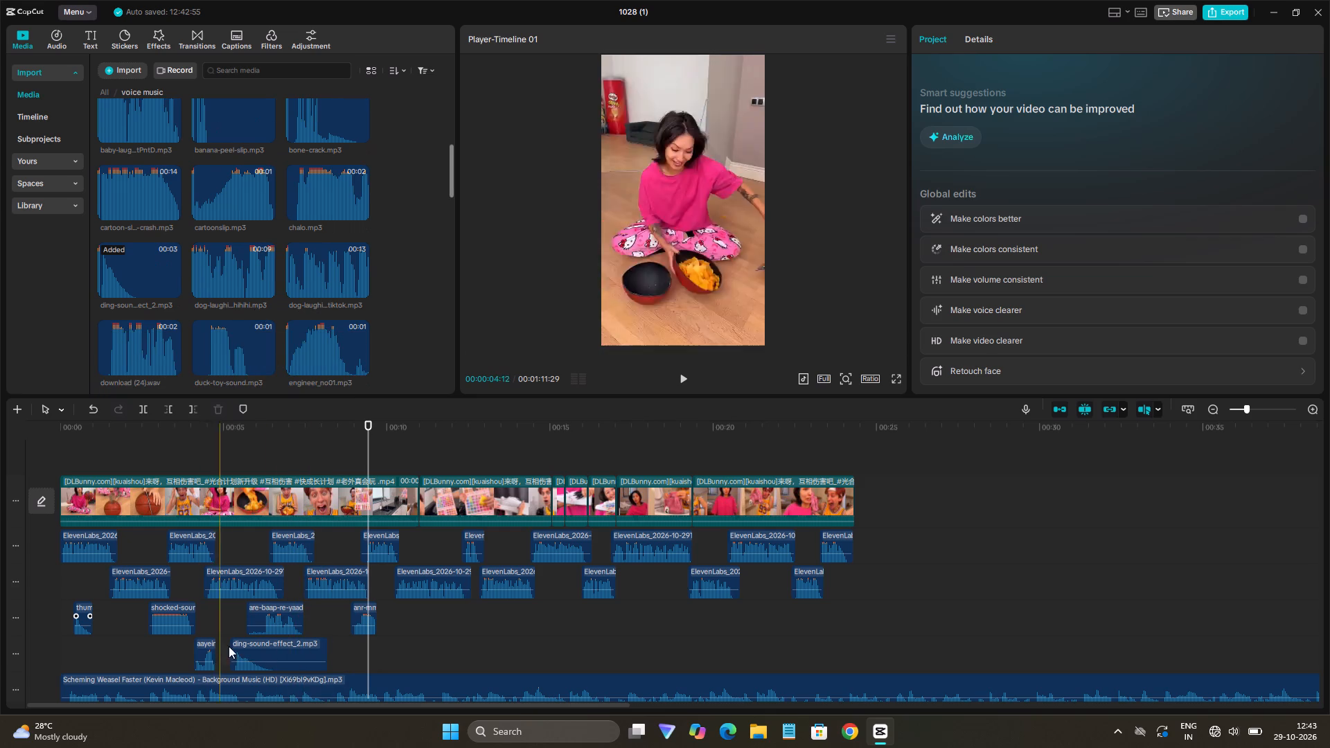
left_click(251, 649)
left_click(223, 363)
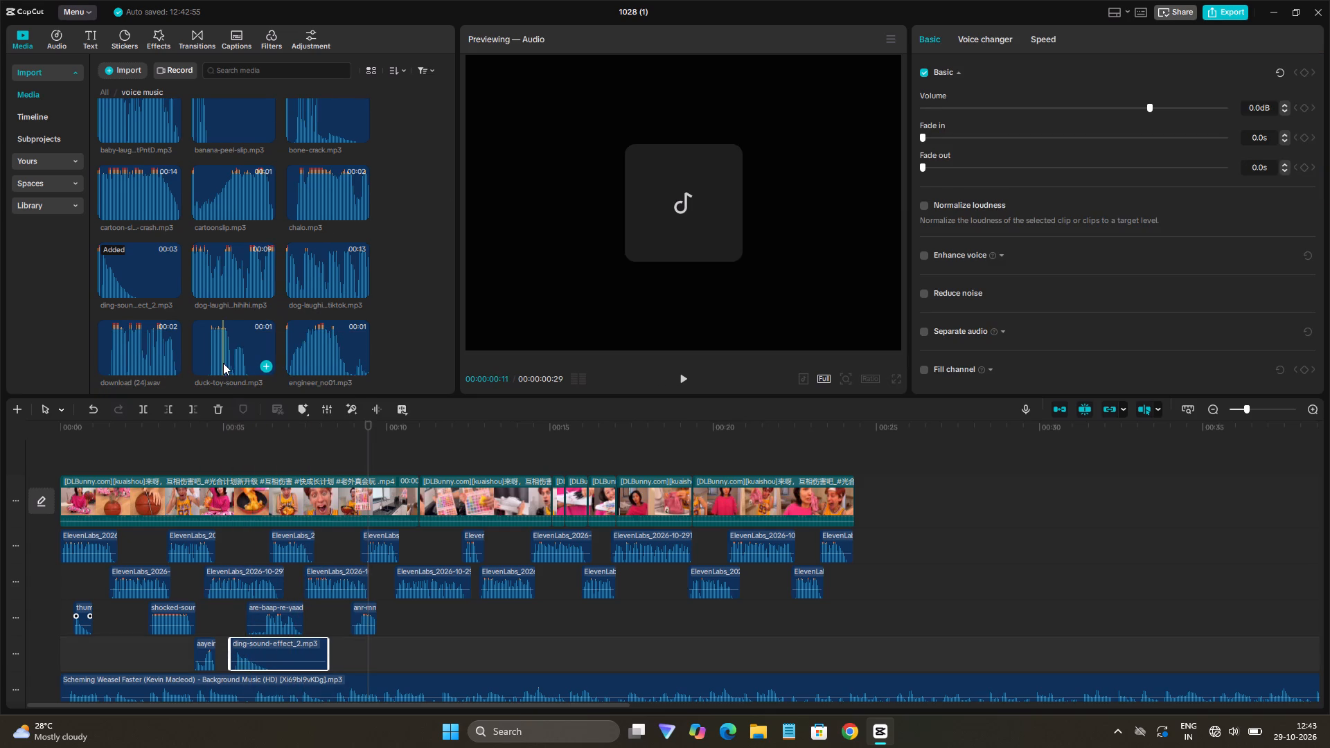
left_click(211, 362)
key("space")
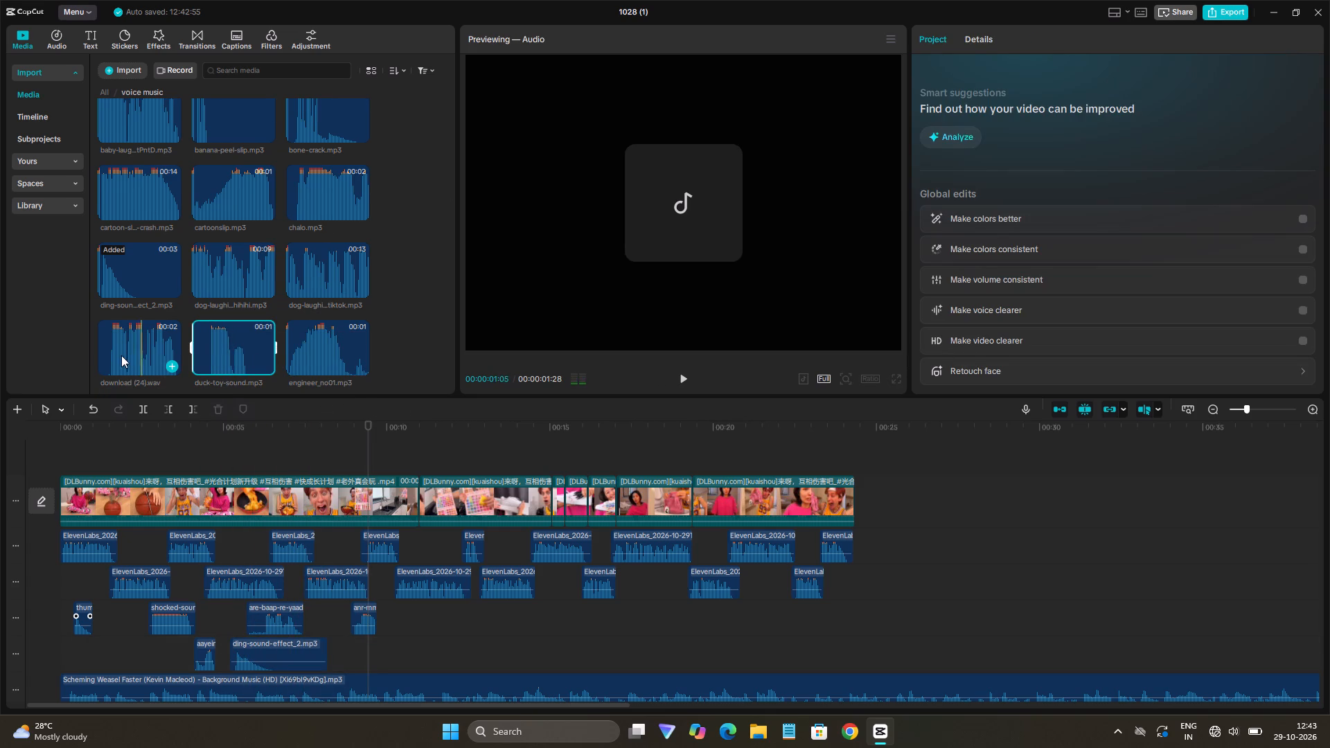
left_click(107, 353)
key("space")
left_click(274, 359)
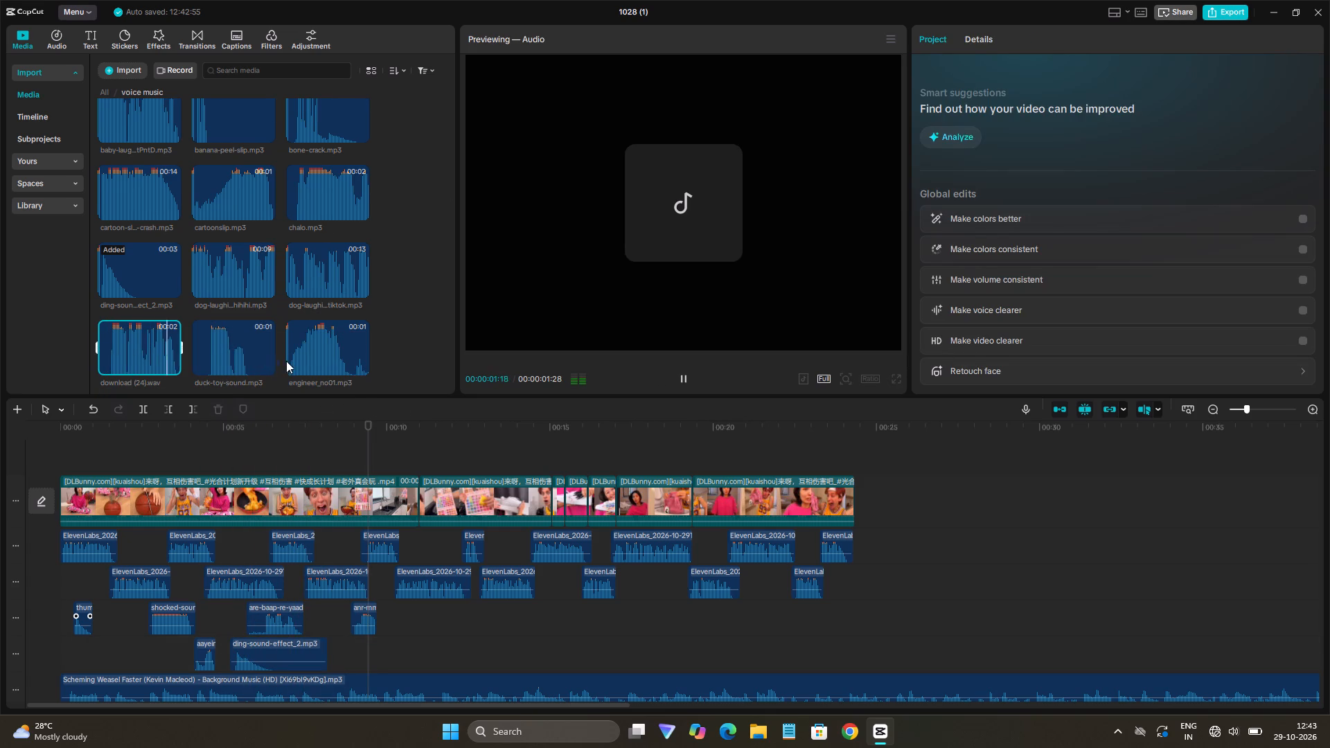
left_click(289, 361)
key("space")
Preview the galaxy-meme, fart and faaah sounds in the voice music folder.
scroll(296, 353, "down", 2)
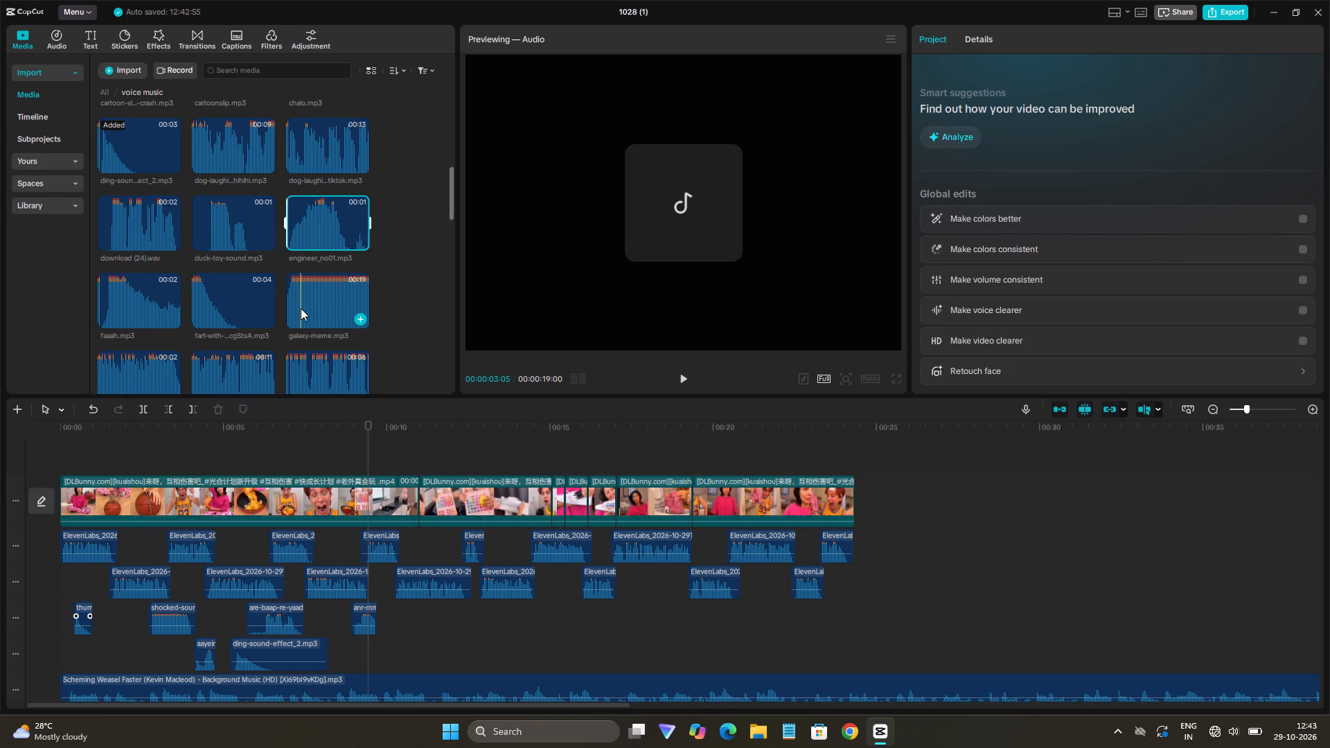
left_click(301, 308)
key("space")
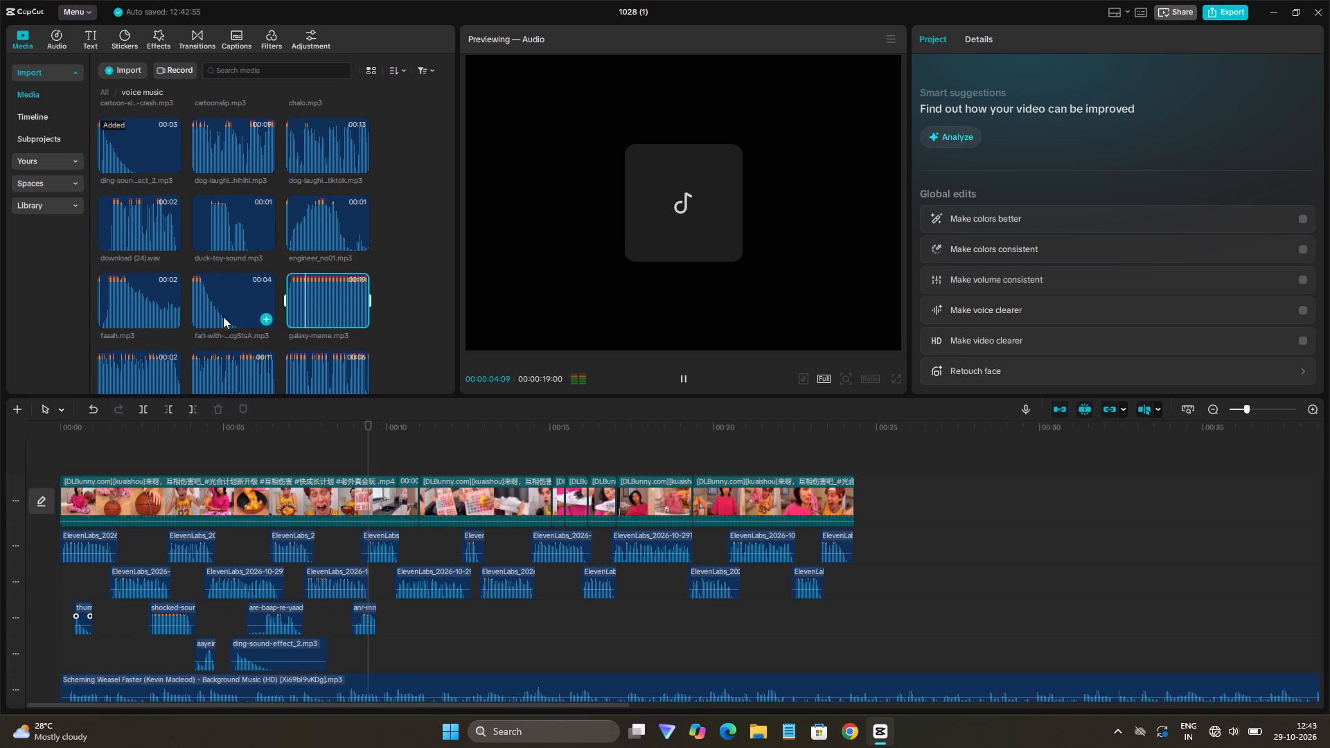
left_click(206, 306)
key("space")
left_click(92, 304)
left_click(101, 307)
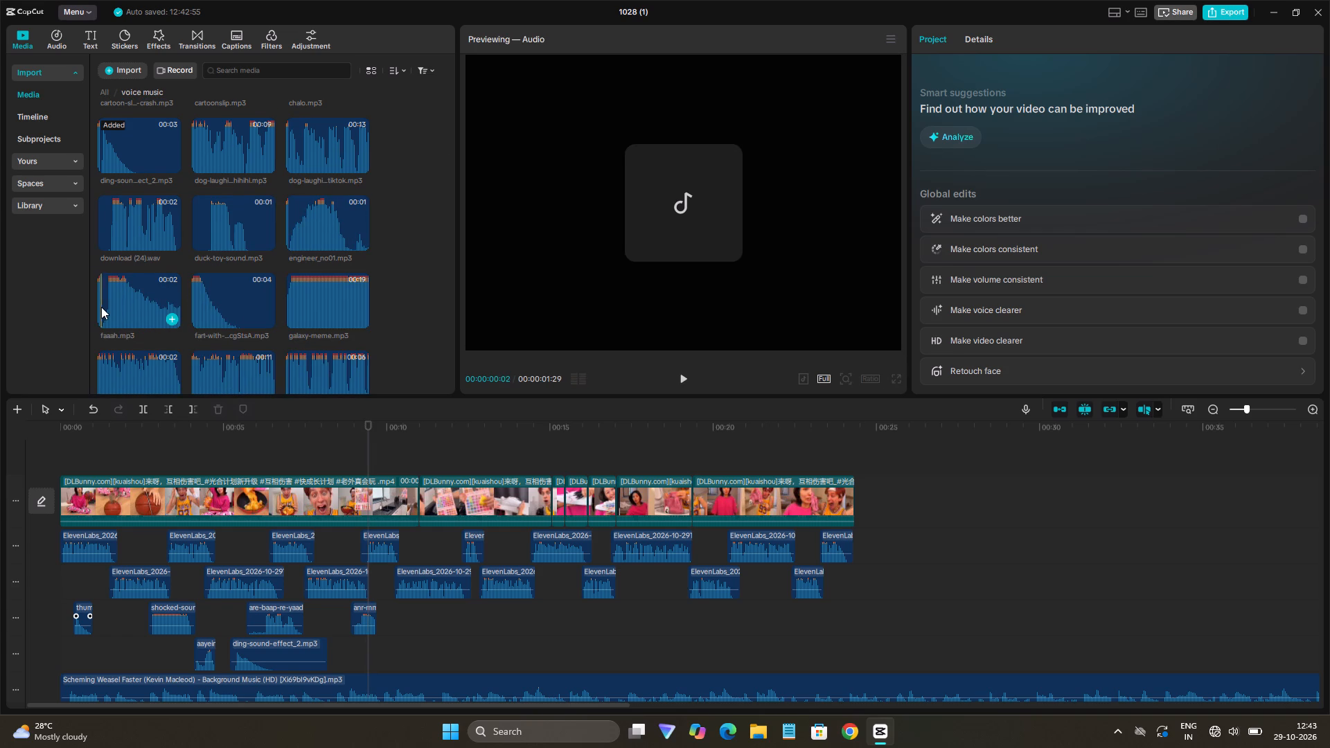
key("space")
Add the faaah sound at about 11.8 s on the track with the anr-mmmm sound and play the passage back.
scroll(184, 319, "down", 1)
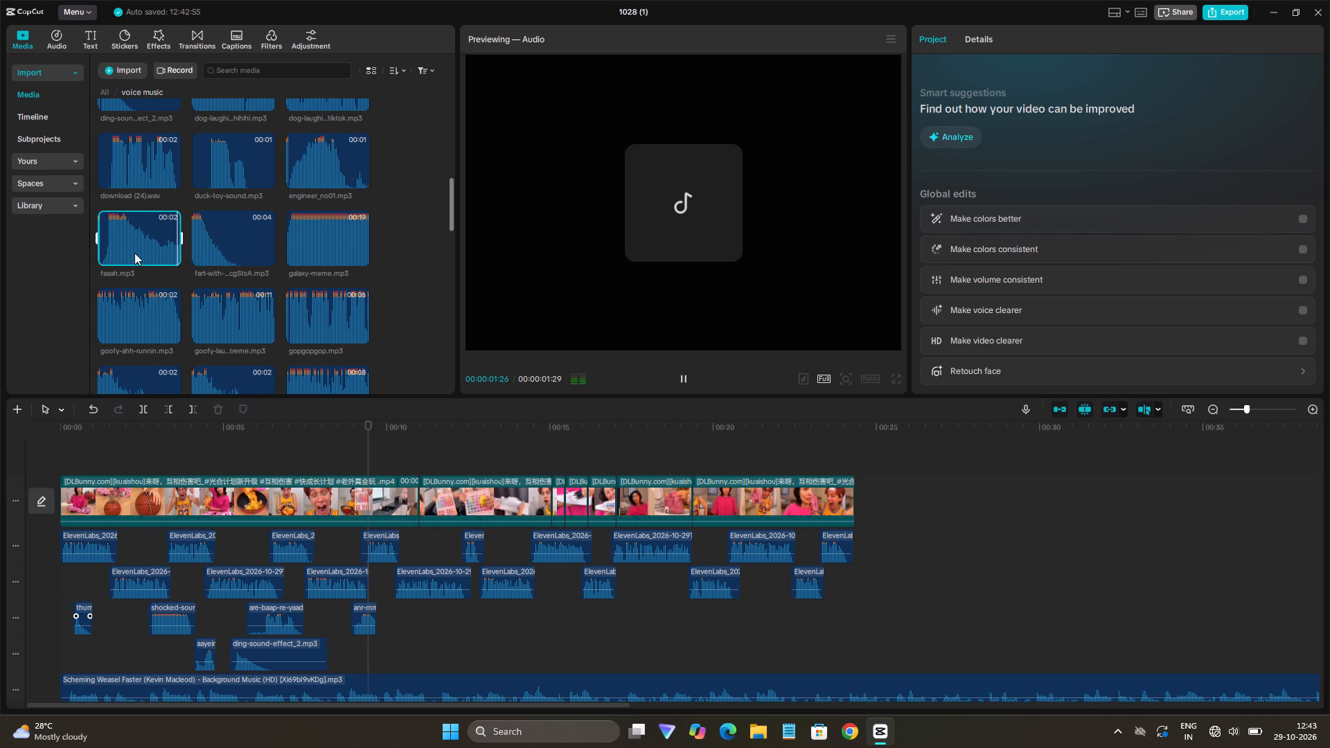
left_click_drag(126, 234, 444, 614)
left_click(392, 618)
key("space")
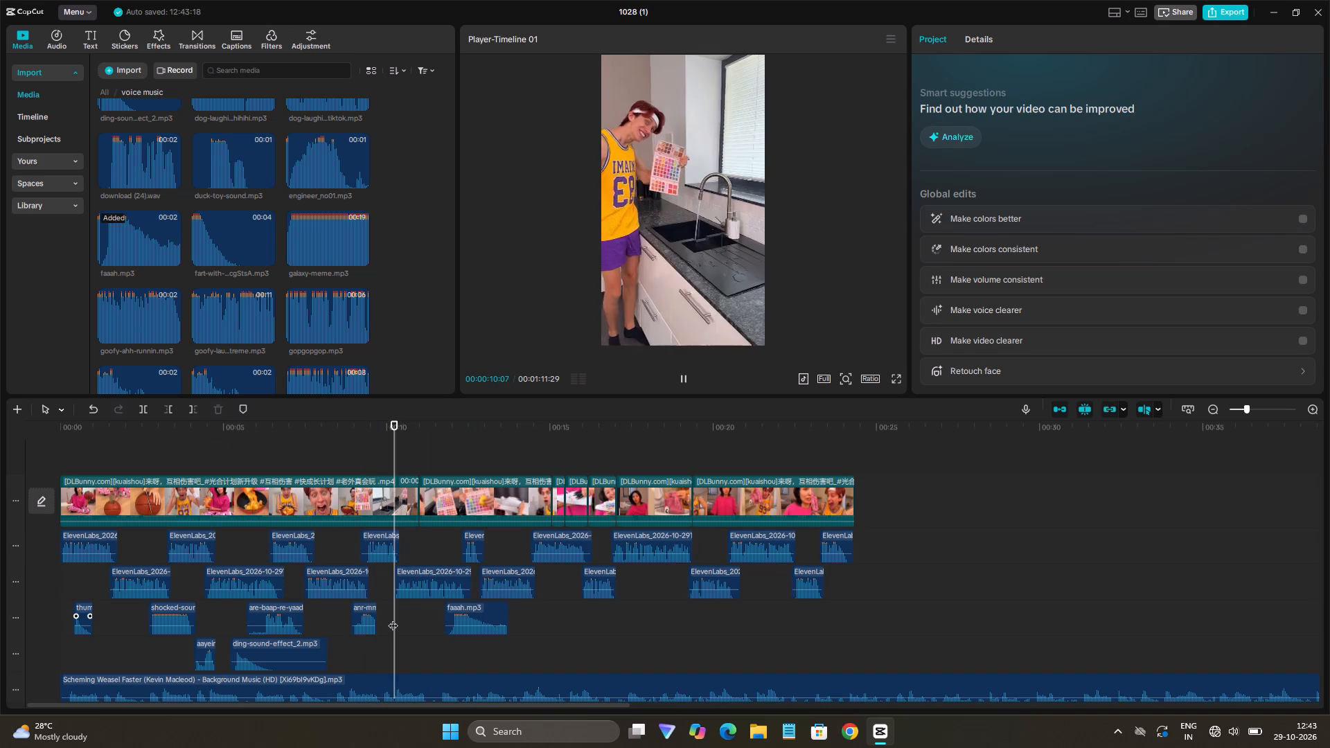
key("space")
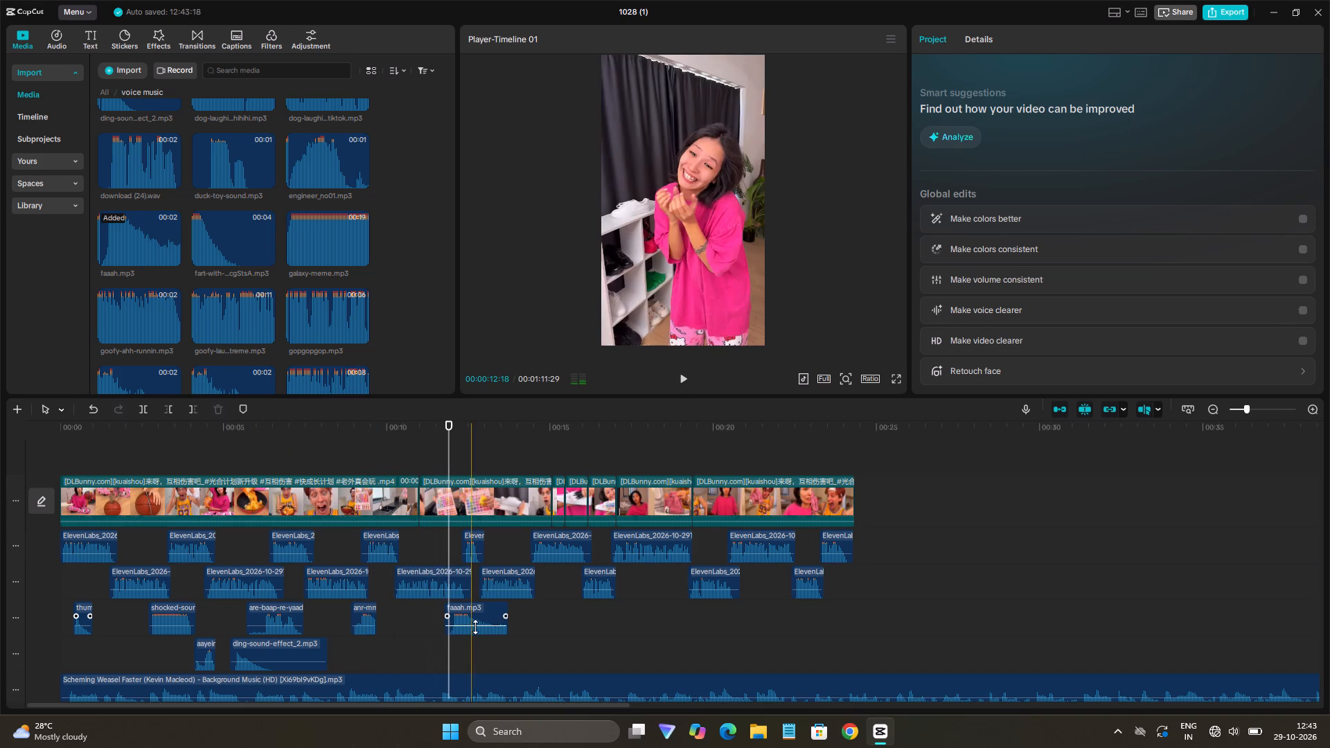
Raise the faaah clip's volume to 1.2 dB, shift it earlier to about 11.4 s, and play it back.
left_click_drag(475, 625, 464, 625)
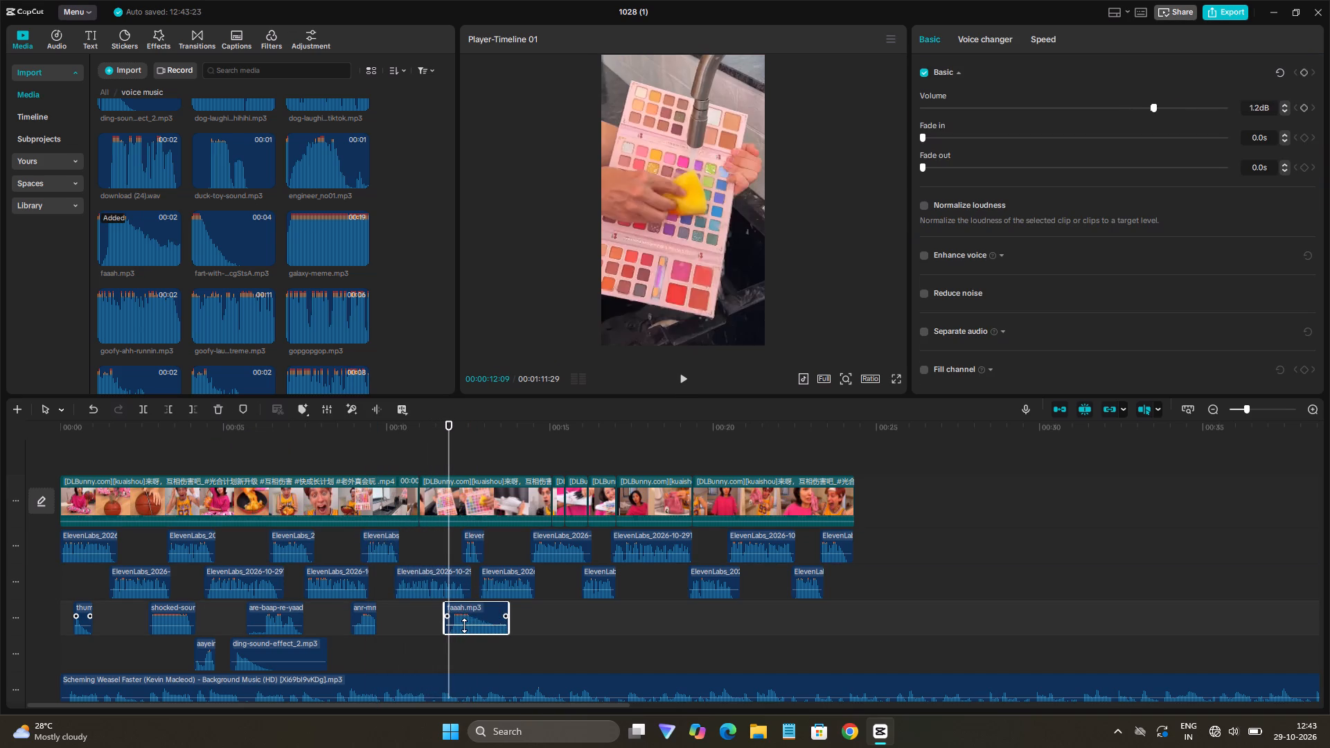
left_click_drag(470, 609, 462, 612)
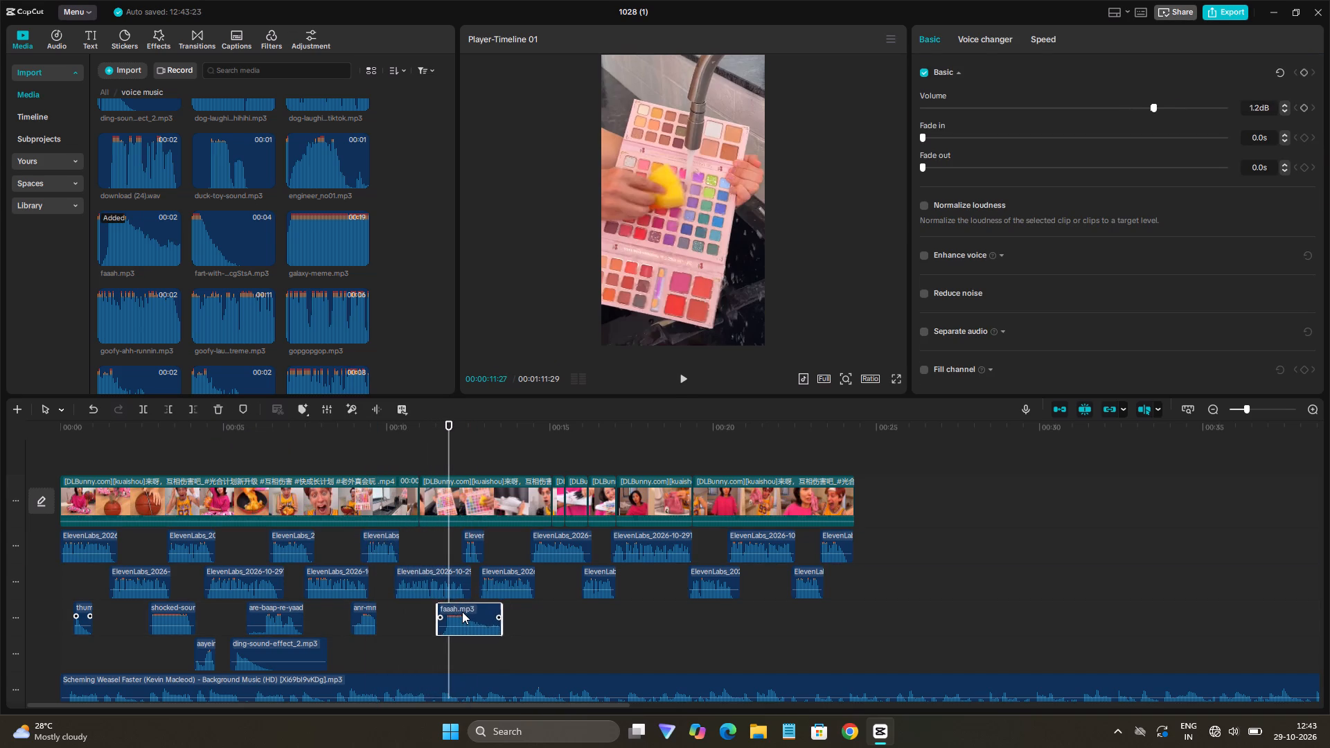
left_click_drag(462, 612, 458, 614)
left_click(402, 621)
key("space")
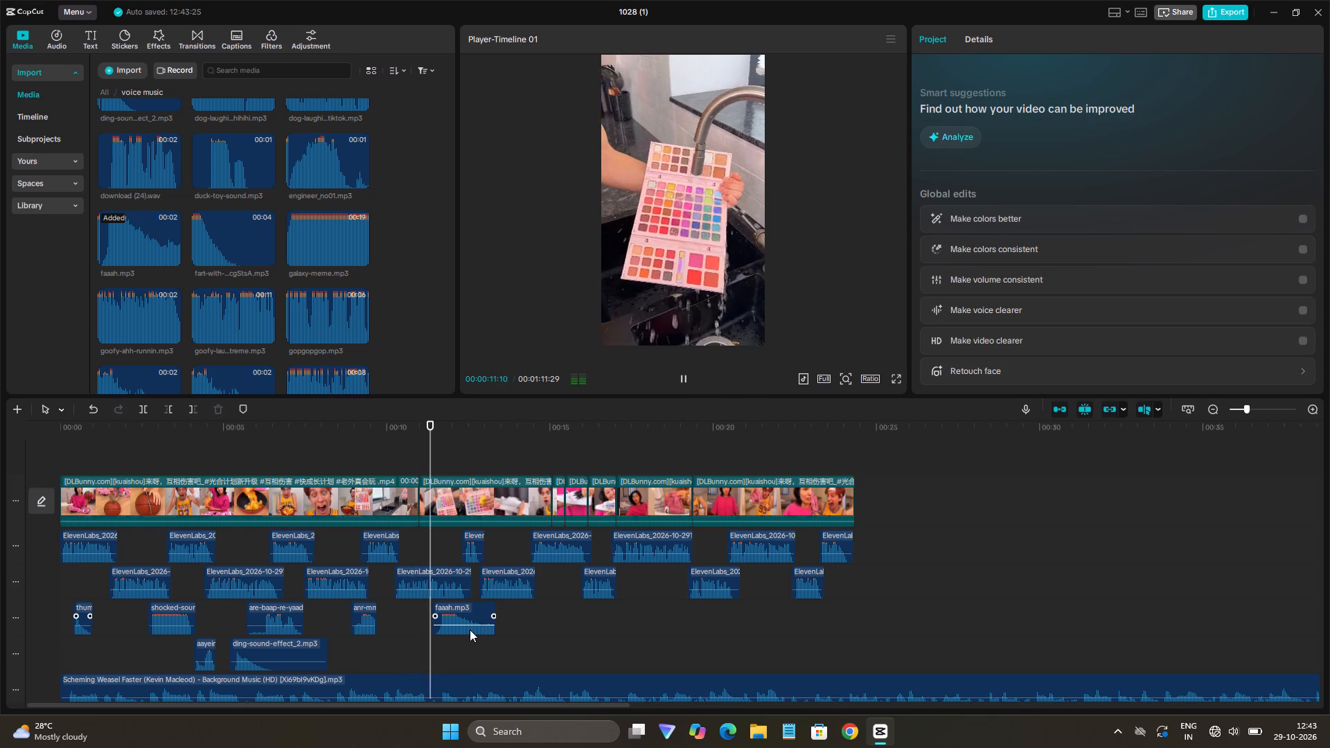
key("space")
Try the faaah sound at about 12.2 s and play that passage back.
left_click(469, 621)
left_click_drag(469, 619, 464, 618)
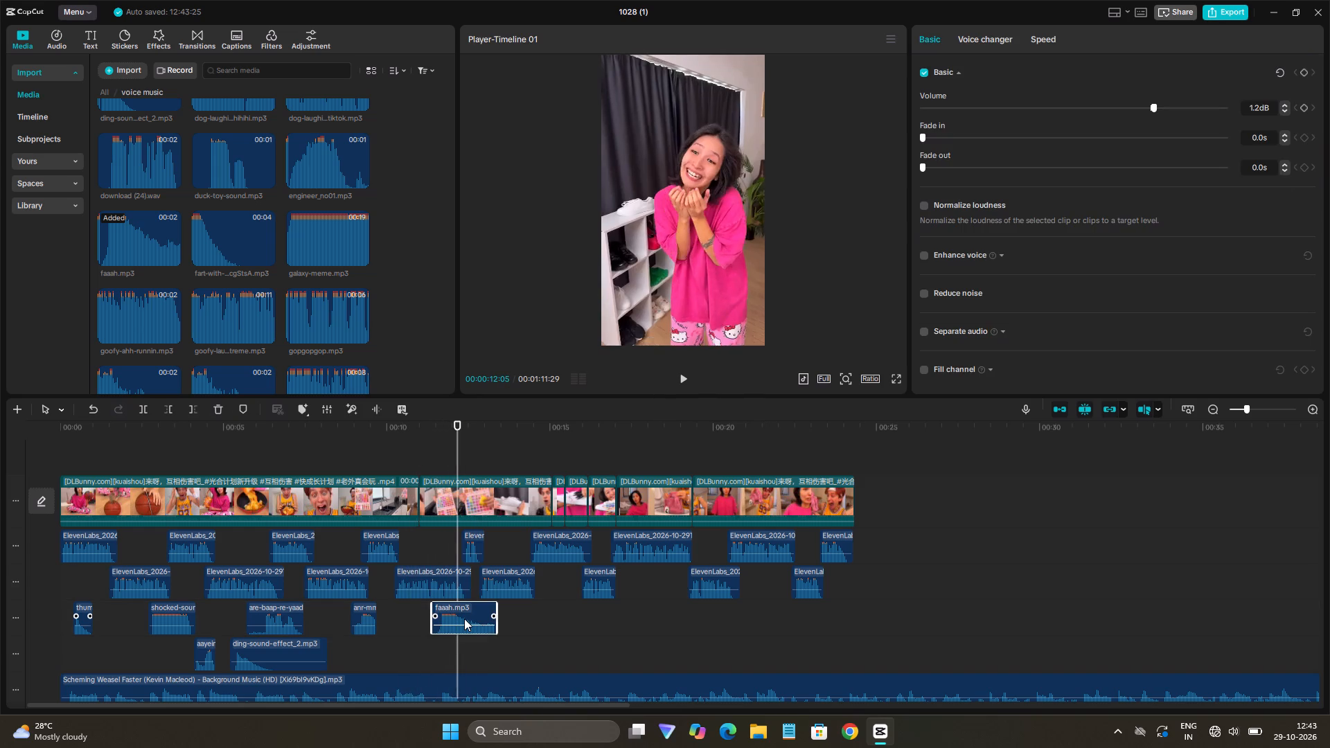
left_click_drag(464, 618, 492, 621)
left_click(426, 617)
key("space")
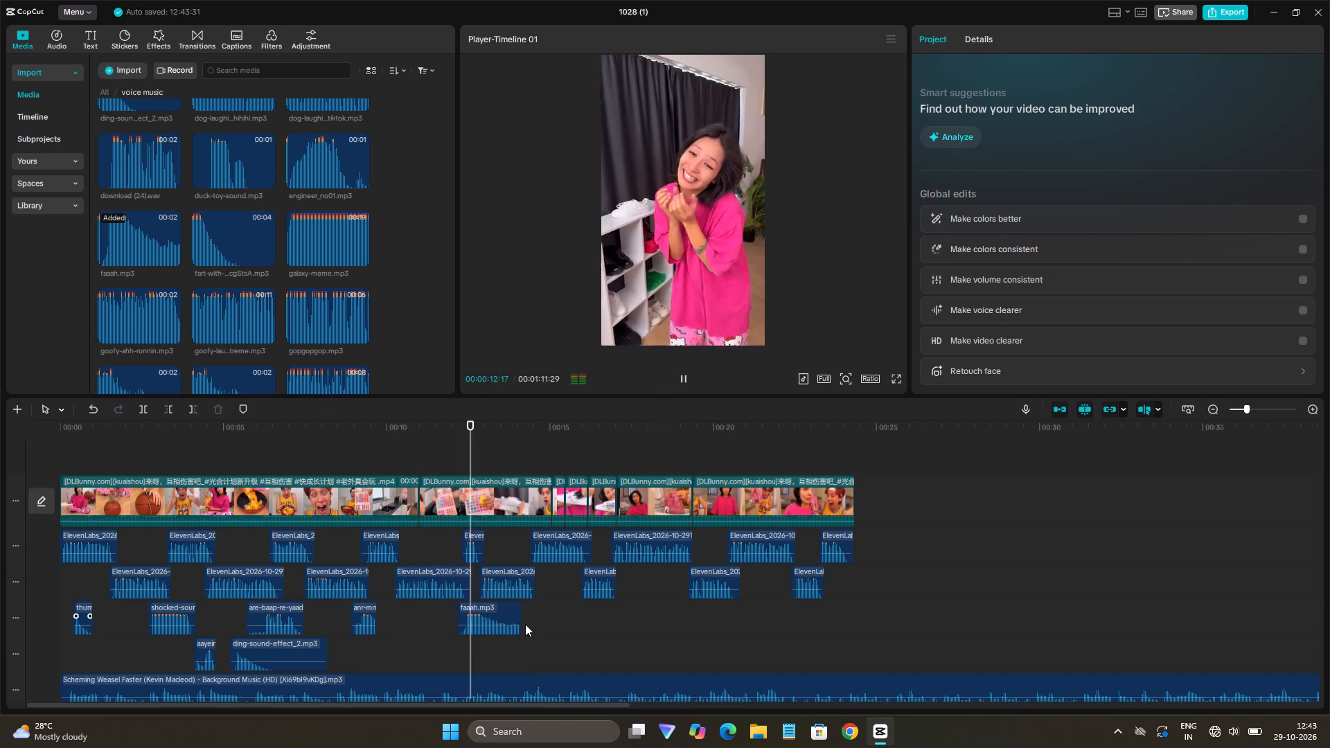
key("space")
Move the faaah sound to about 11.5 s and play the timeline through to about 17 s.
left_click_drag(508, 624, 487, 625)
left_click(435, 623)
key("space")
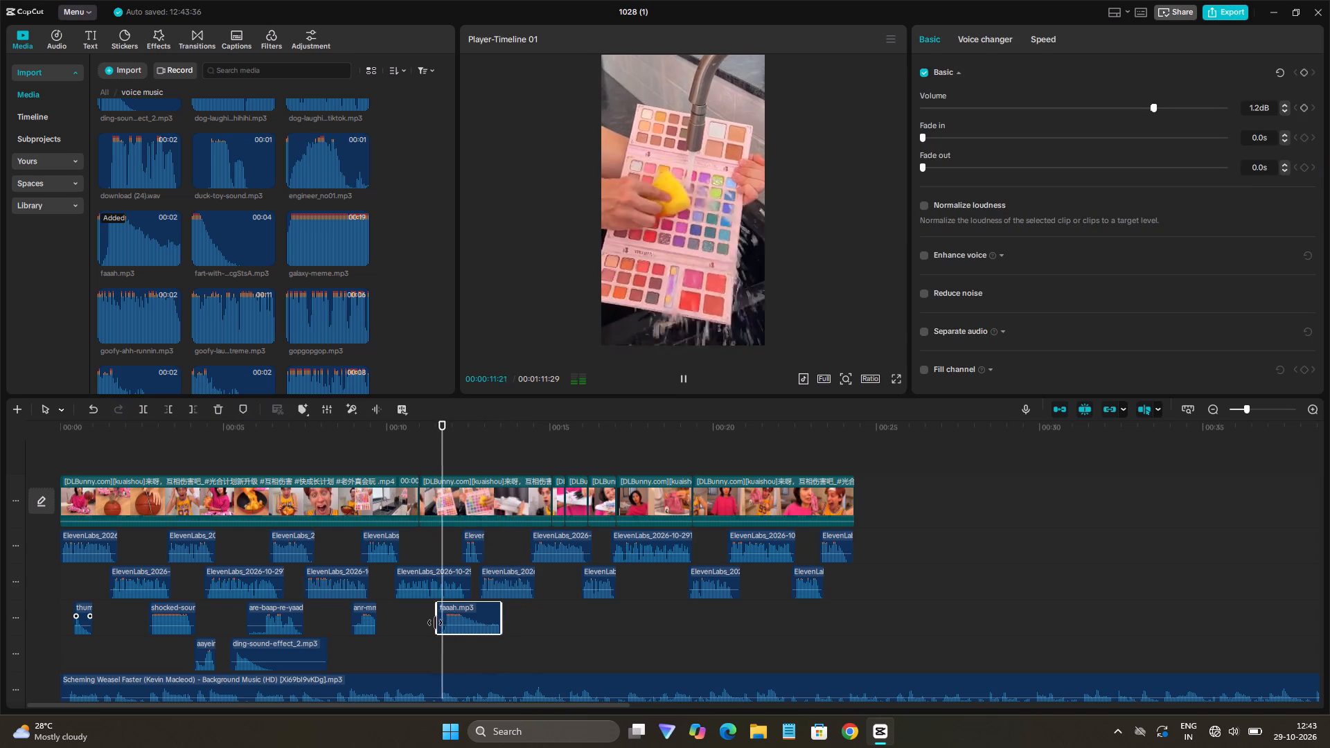
left_click(454, 622)
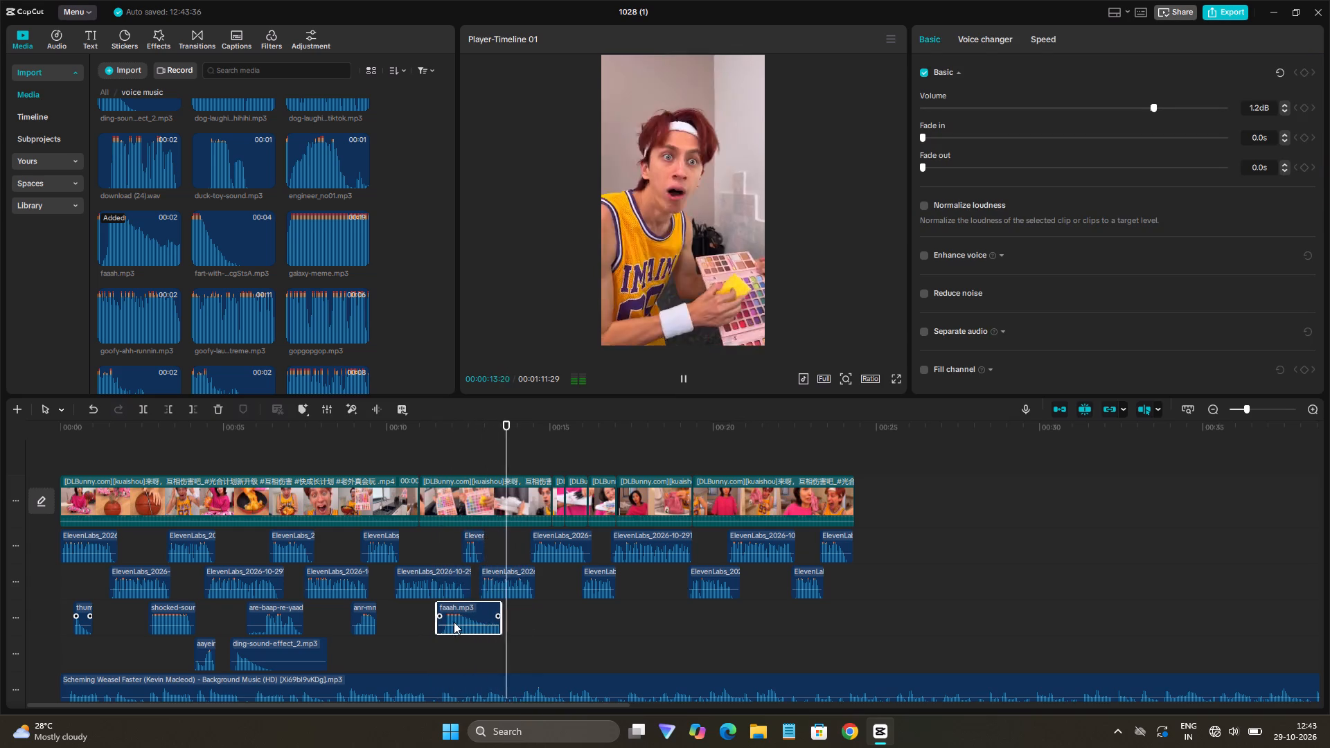
left_click(402, 616)
key("space")
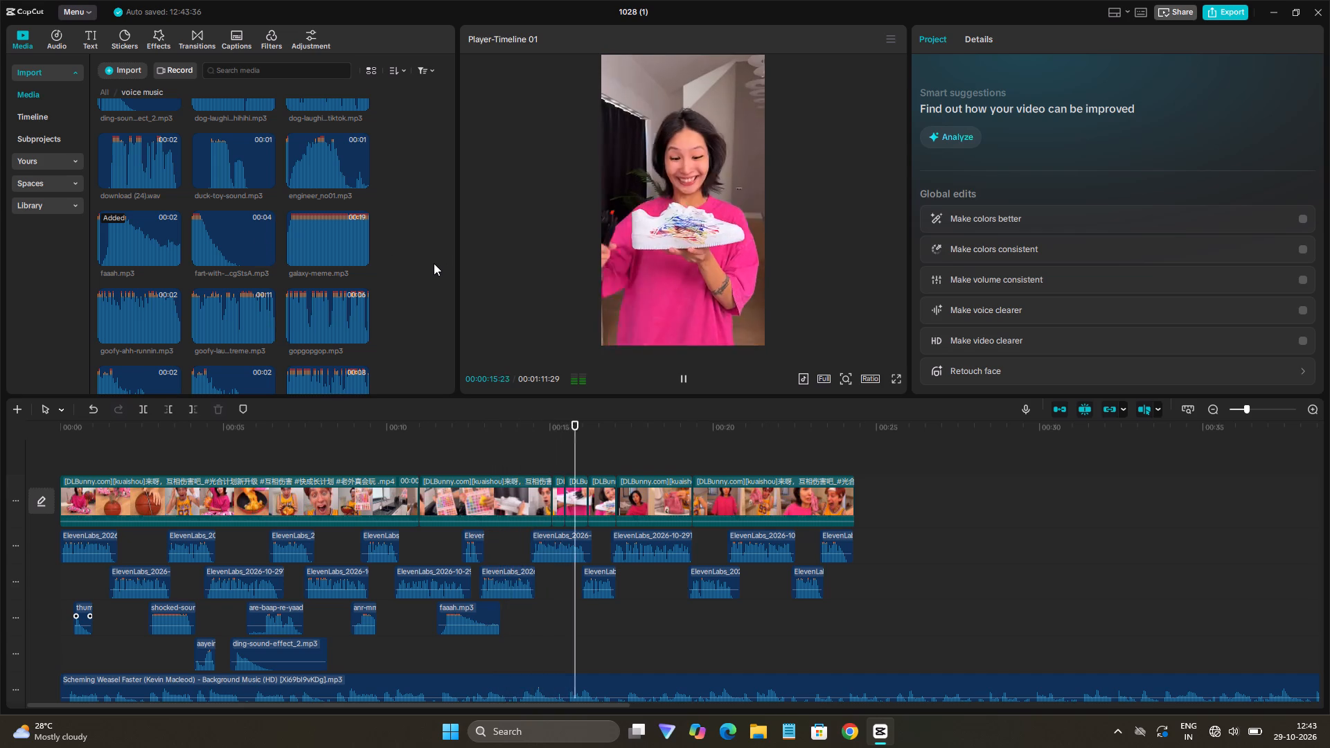
key("space")
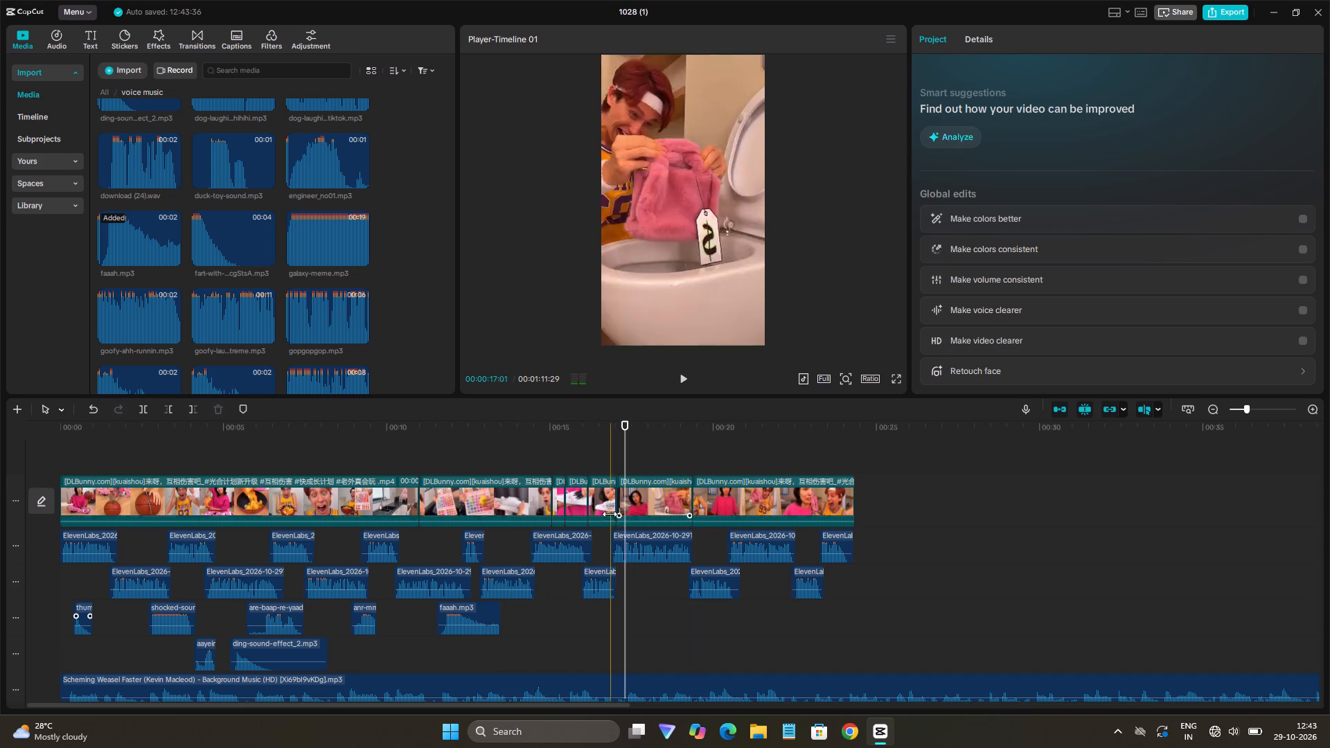
Replay the painted-sneaker section and trim about 0.1 s off the start of its third short clip at about 16.1 s.
left_click(603, 510)
key("space")
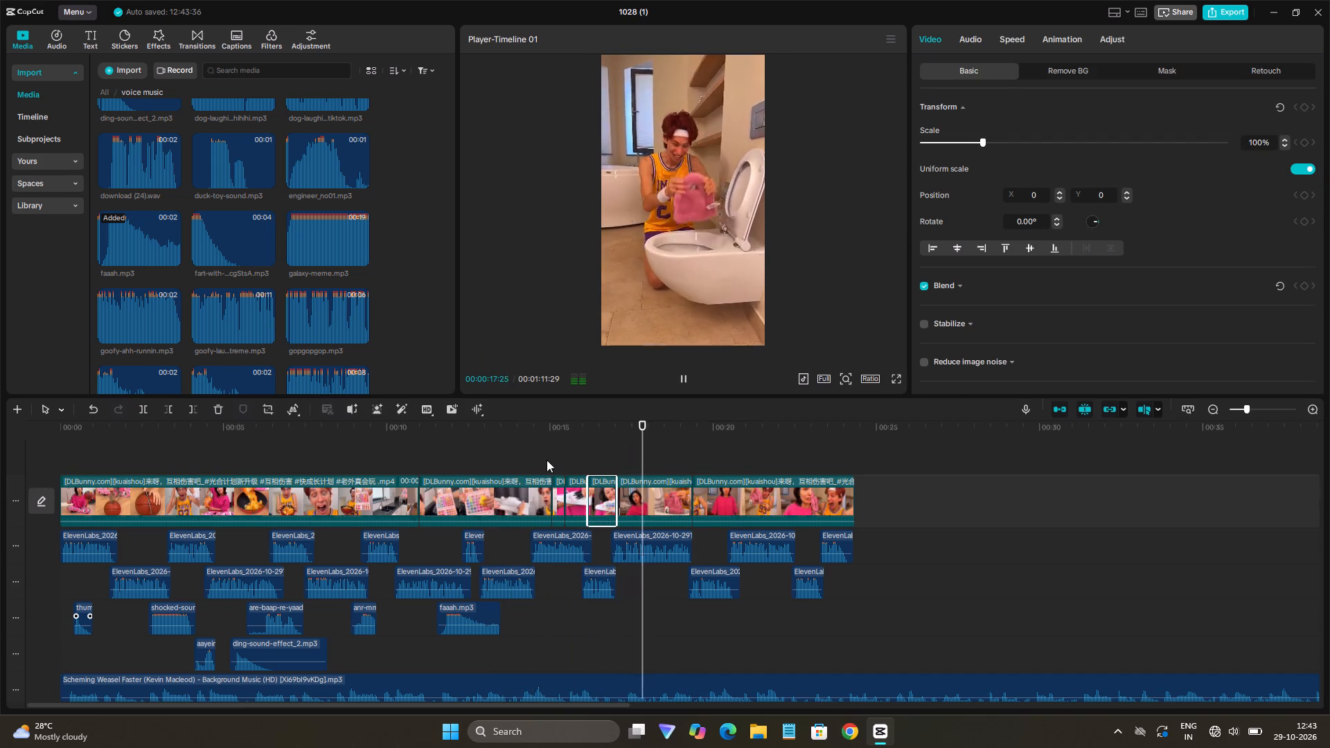
left_click(531, 458)
key("space")
key("space")
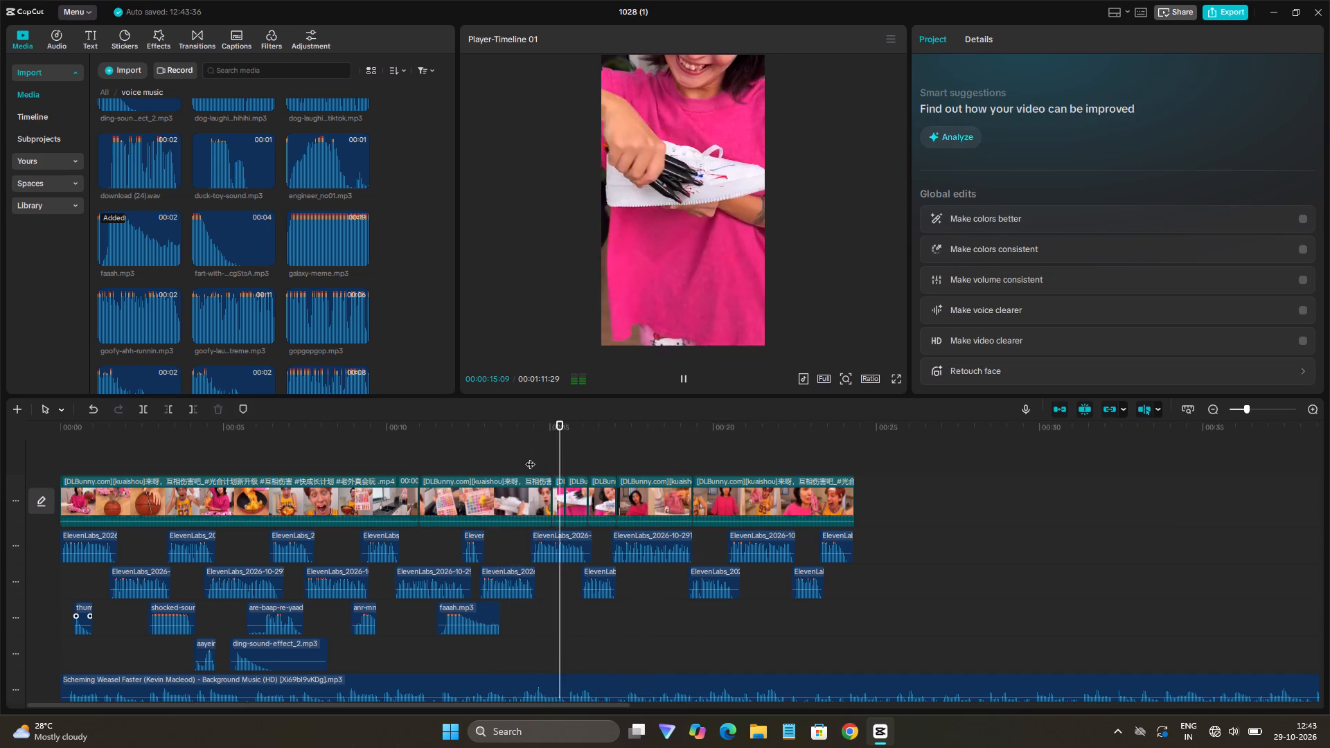
key("space")
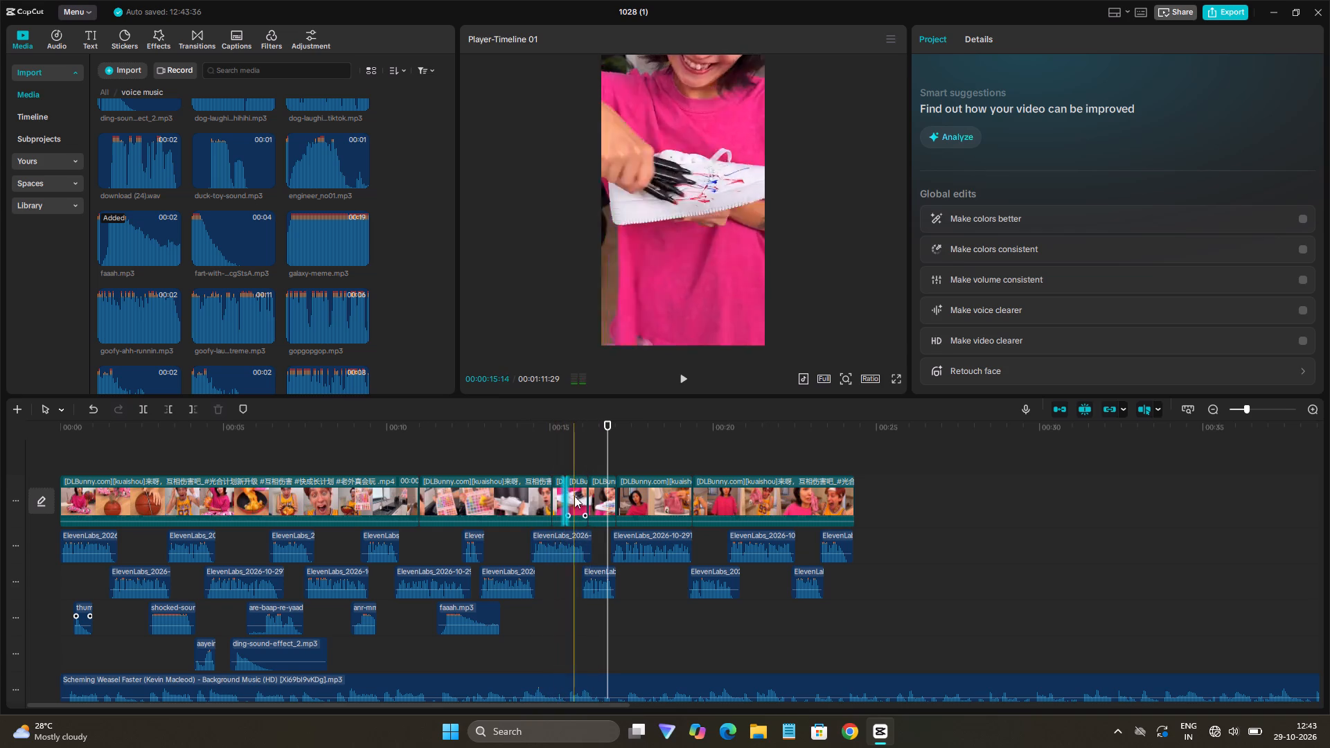
left_click(593, 504)
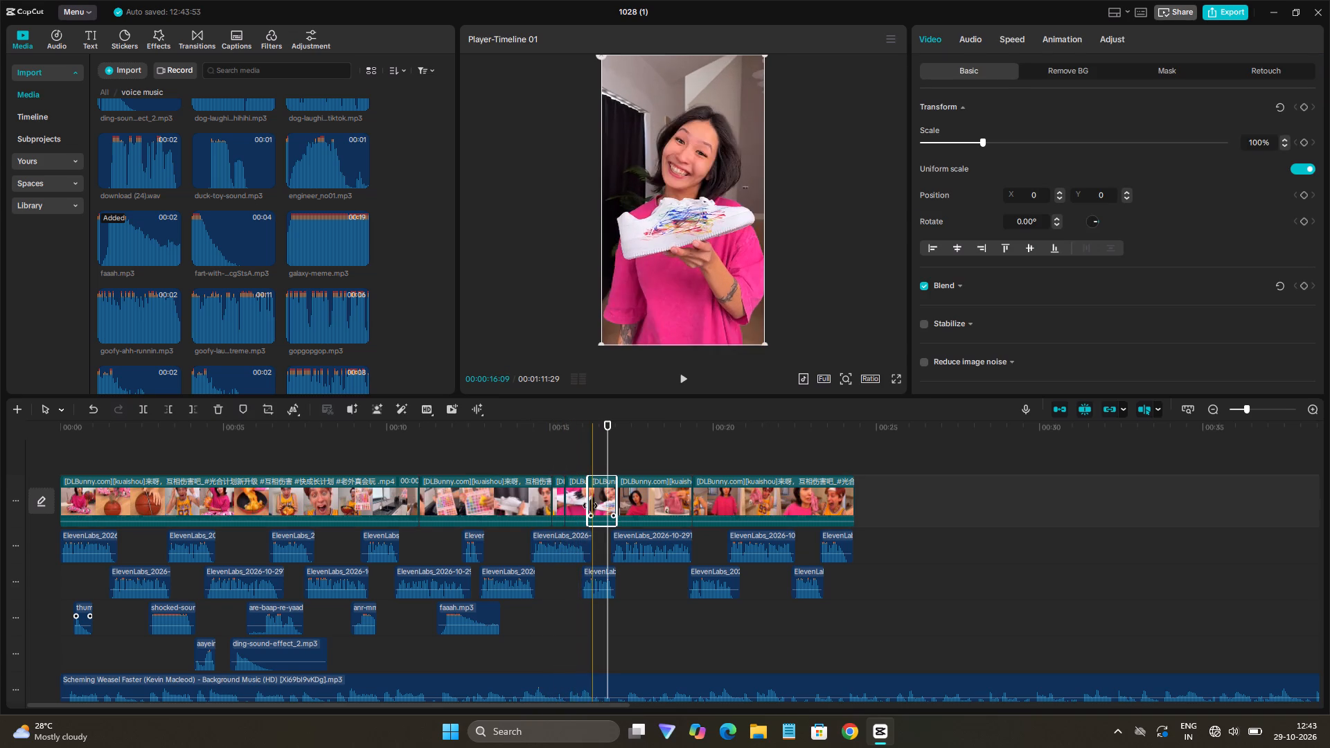
left_click(587, 505)
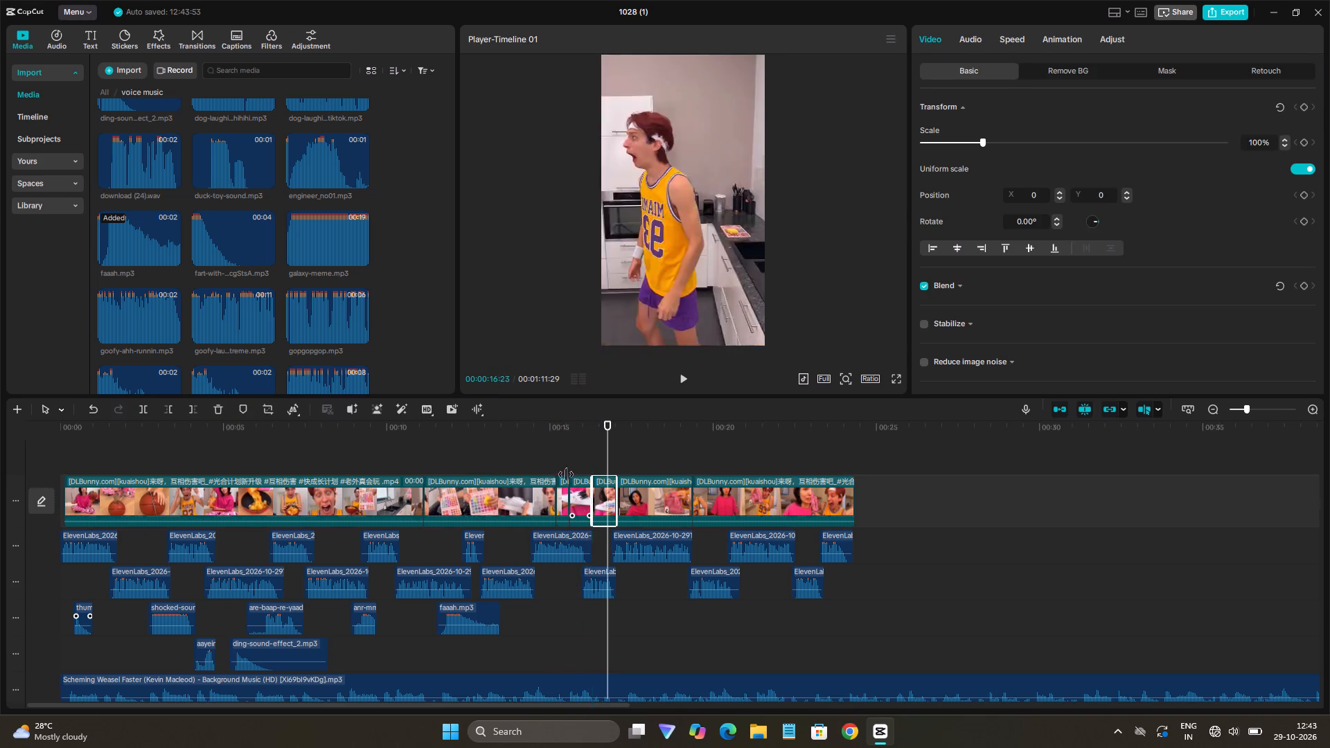
left_click(556, 463)
key("space")
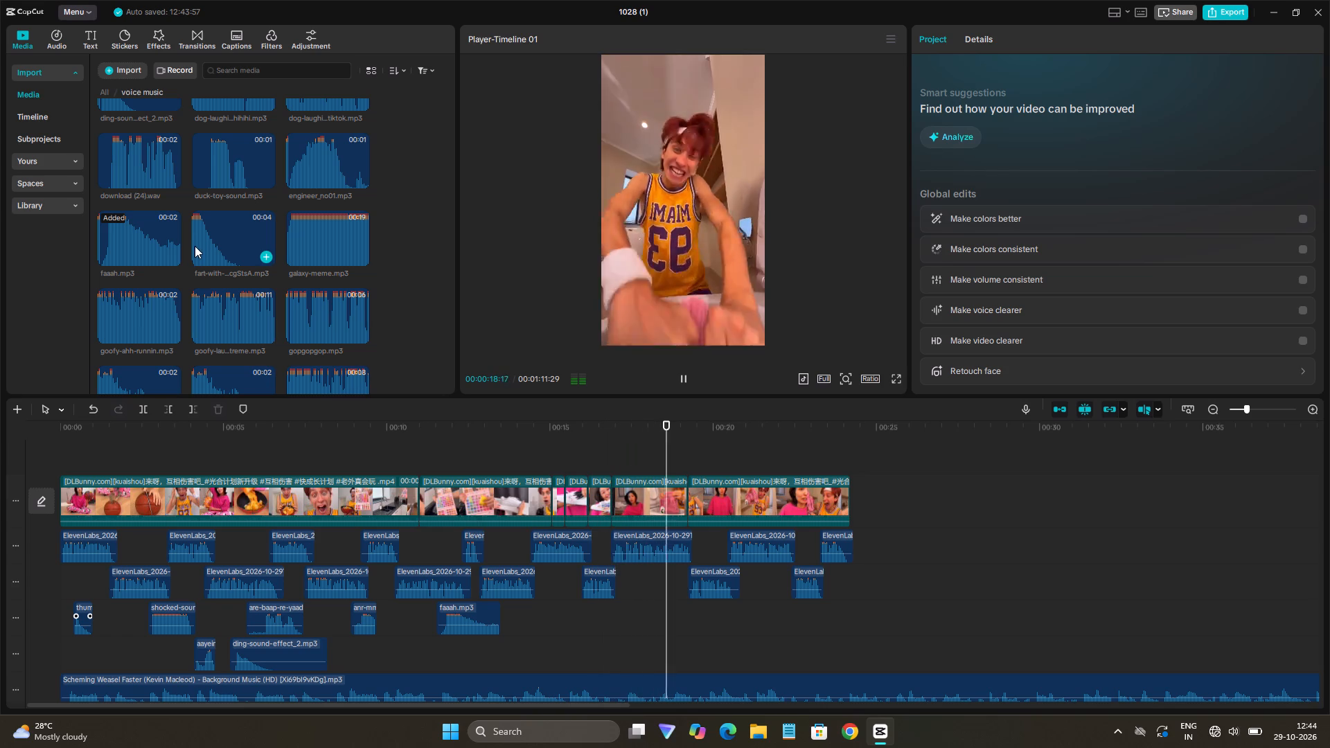
Preview the goofy-ahh-runnin, fart and first gunshot sounds in the voice music folder.
left_click(108, 320)
key("space")
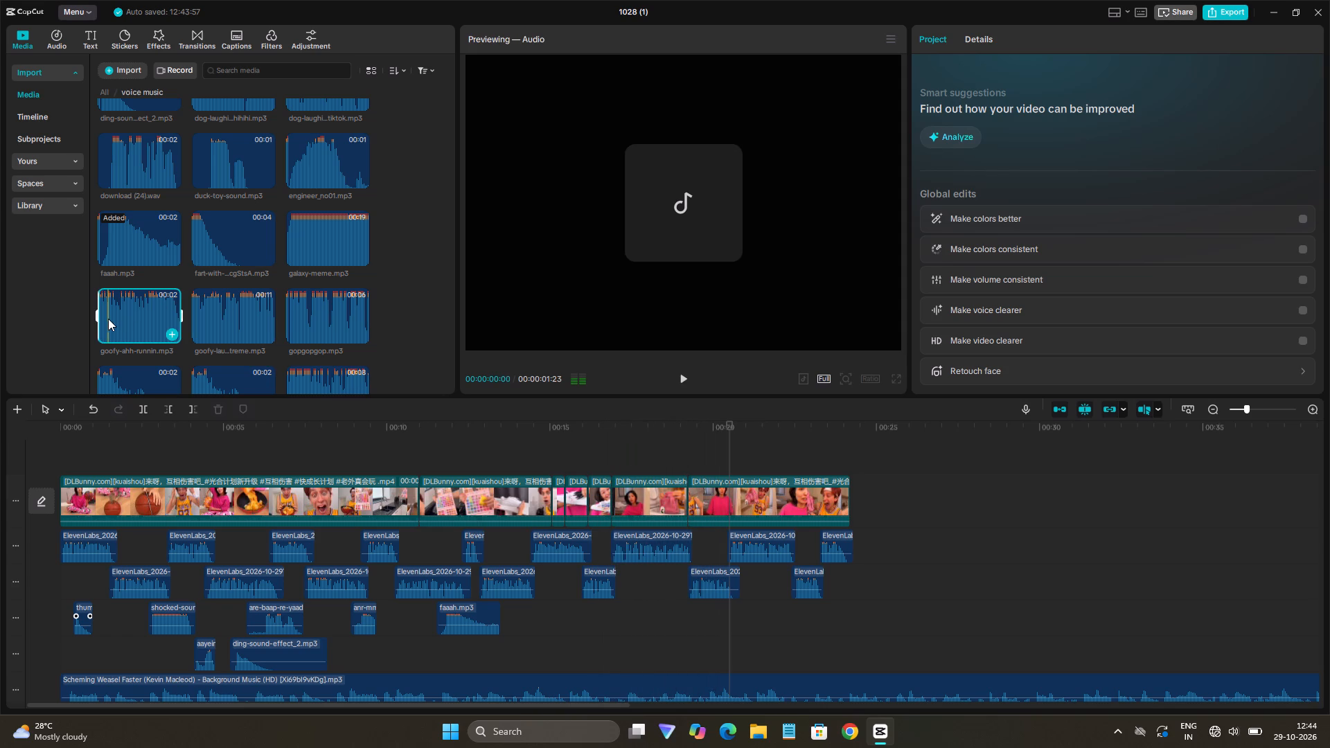
left_click(108, 319)
key("space")
left_click(223, 250)
key("space")
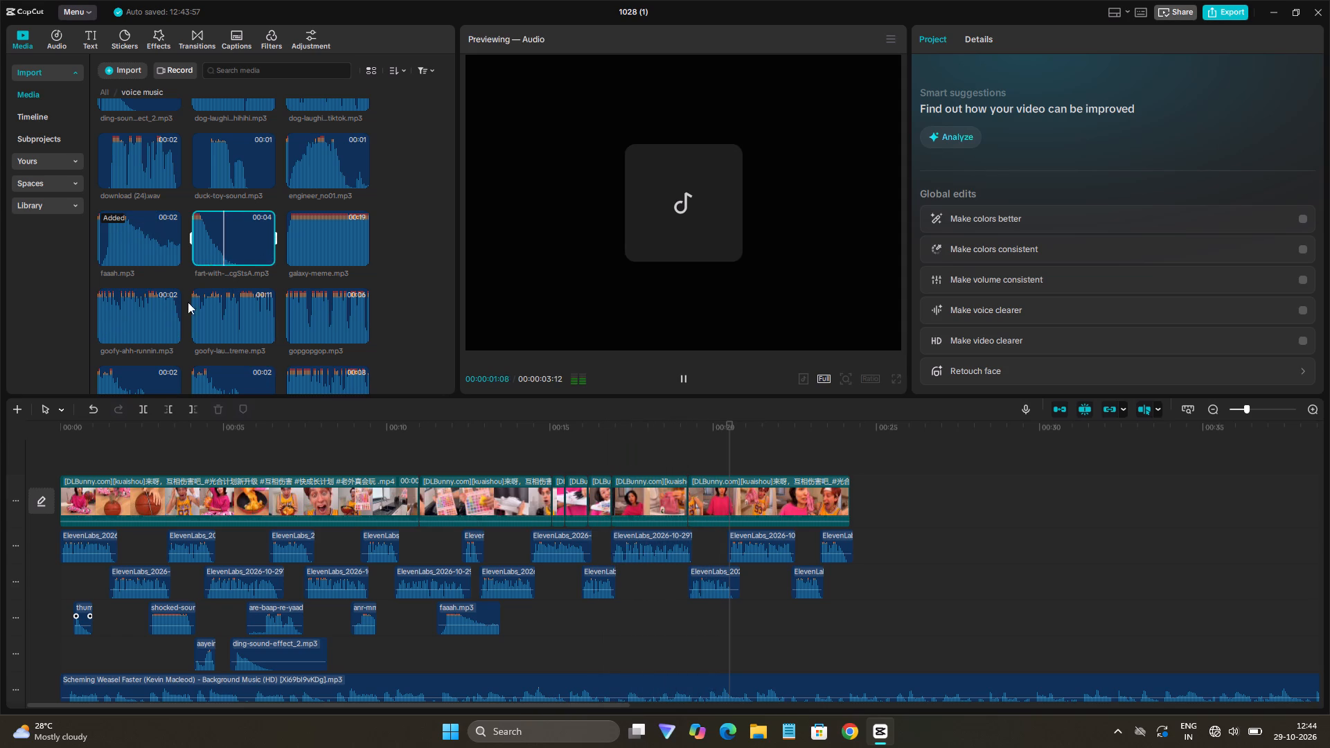
left_click(108, 344)
key("space")
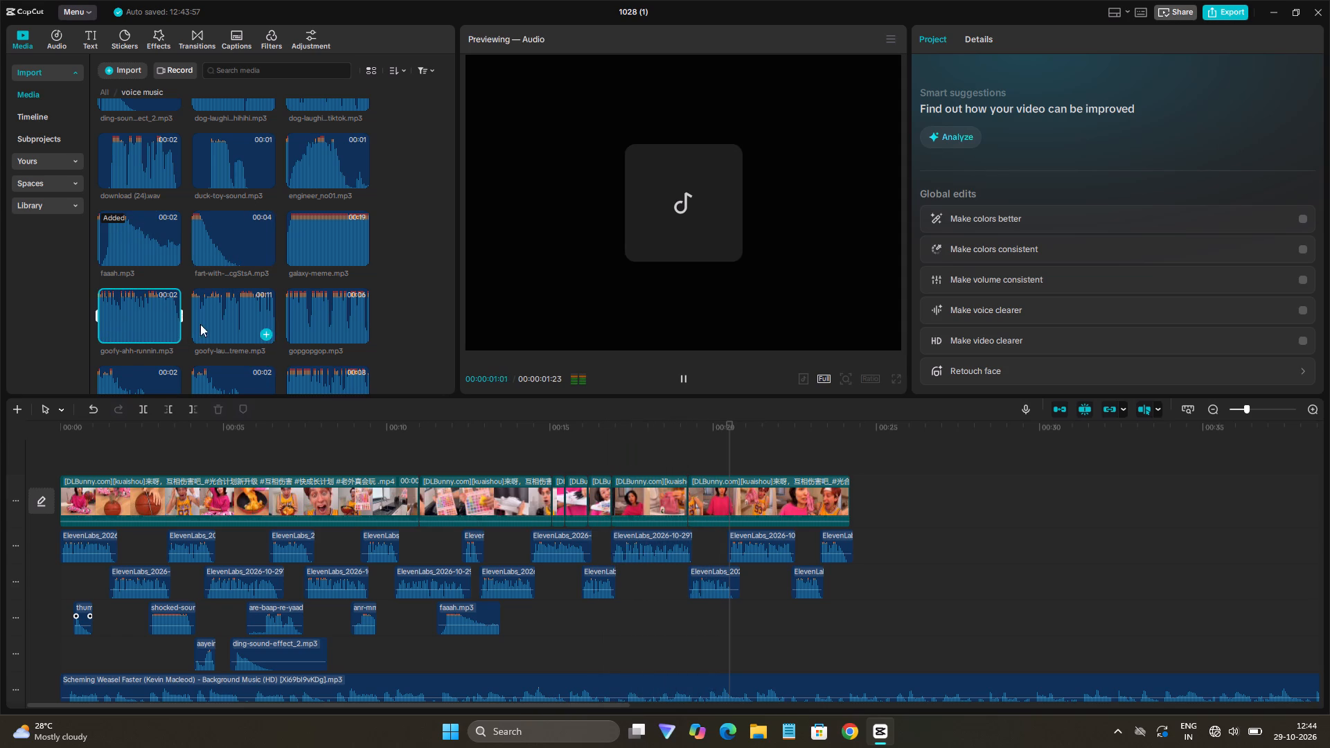
left_click(125, 375)
key("space")
scroll(186, 349, "down", 2)
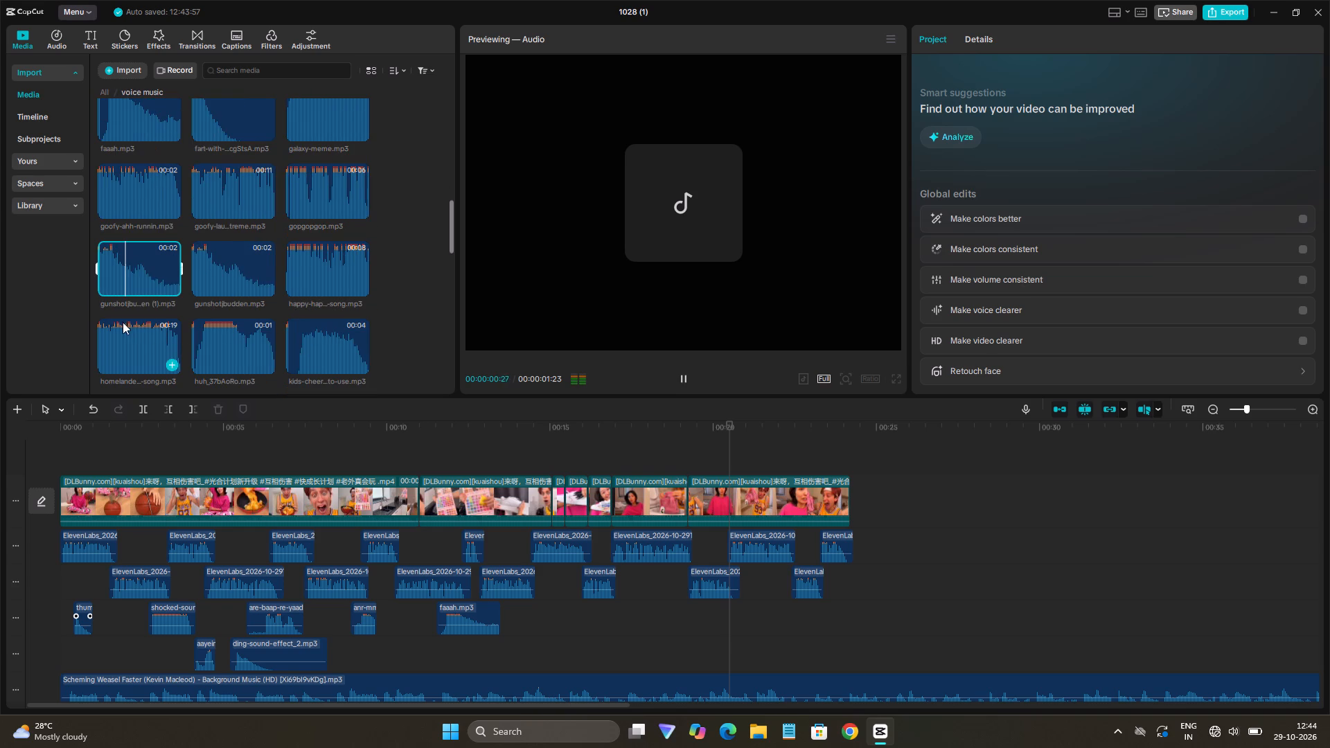
left_click(212, 283)
left_click(117, 278)
key("space")
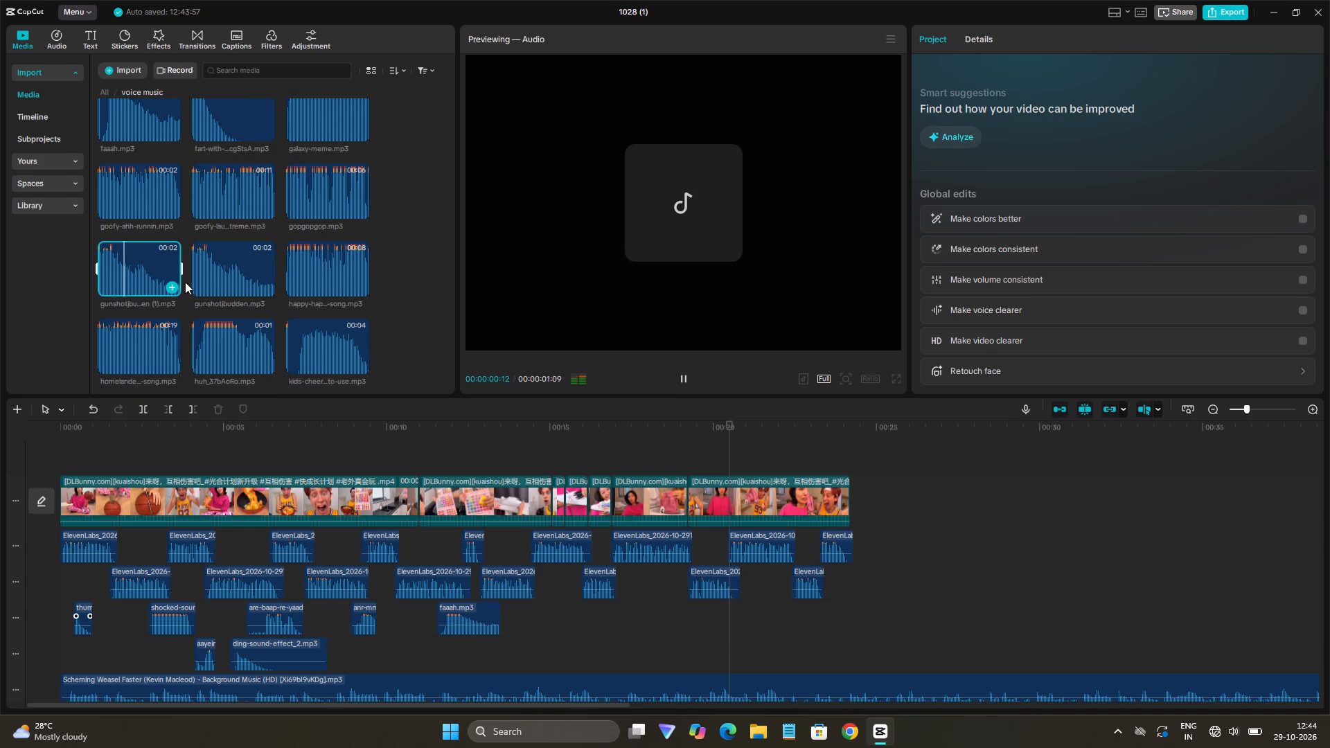
Add the first gunshot sound at about 15.6 s on the faaah track and play the passage back.
left_click_drag(117, 271, 566, 628)
left_click(547, 626)
key("space")
key("space")
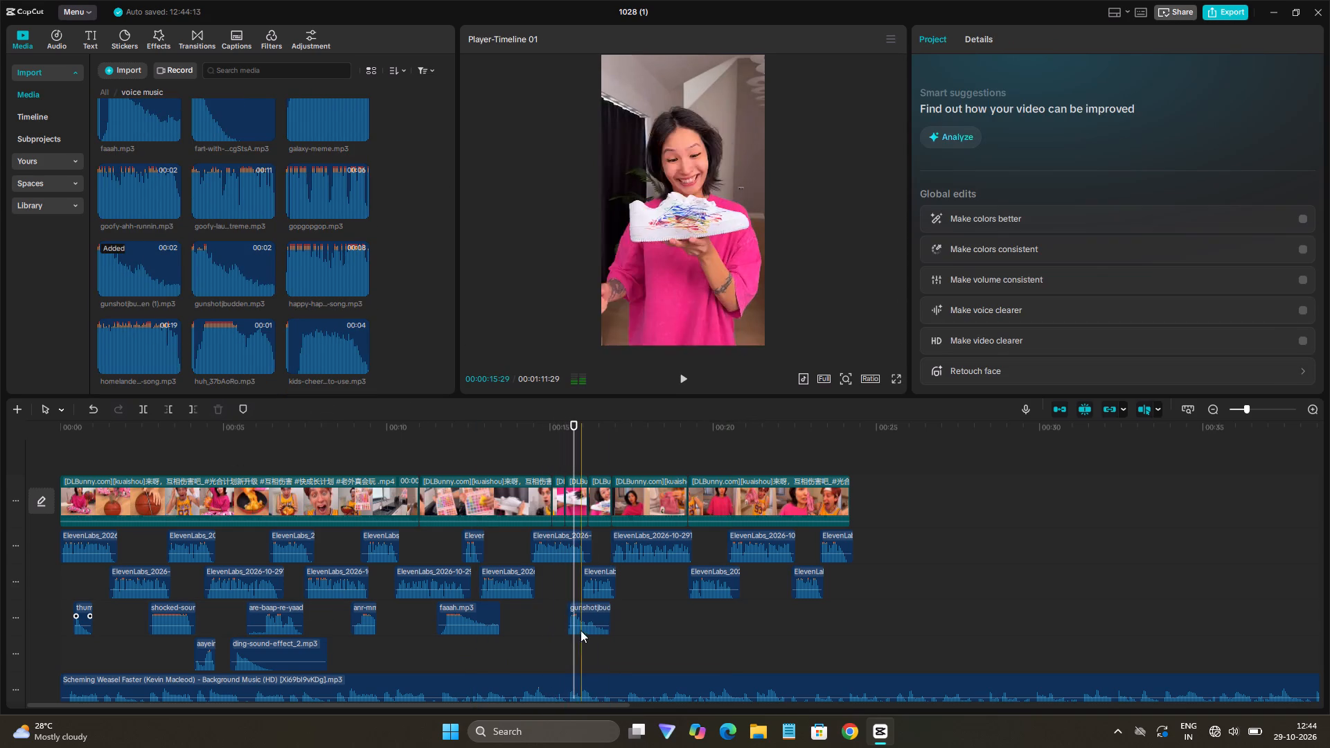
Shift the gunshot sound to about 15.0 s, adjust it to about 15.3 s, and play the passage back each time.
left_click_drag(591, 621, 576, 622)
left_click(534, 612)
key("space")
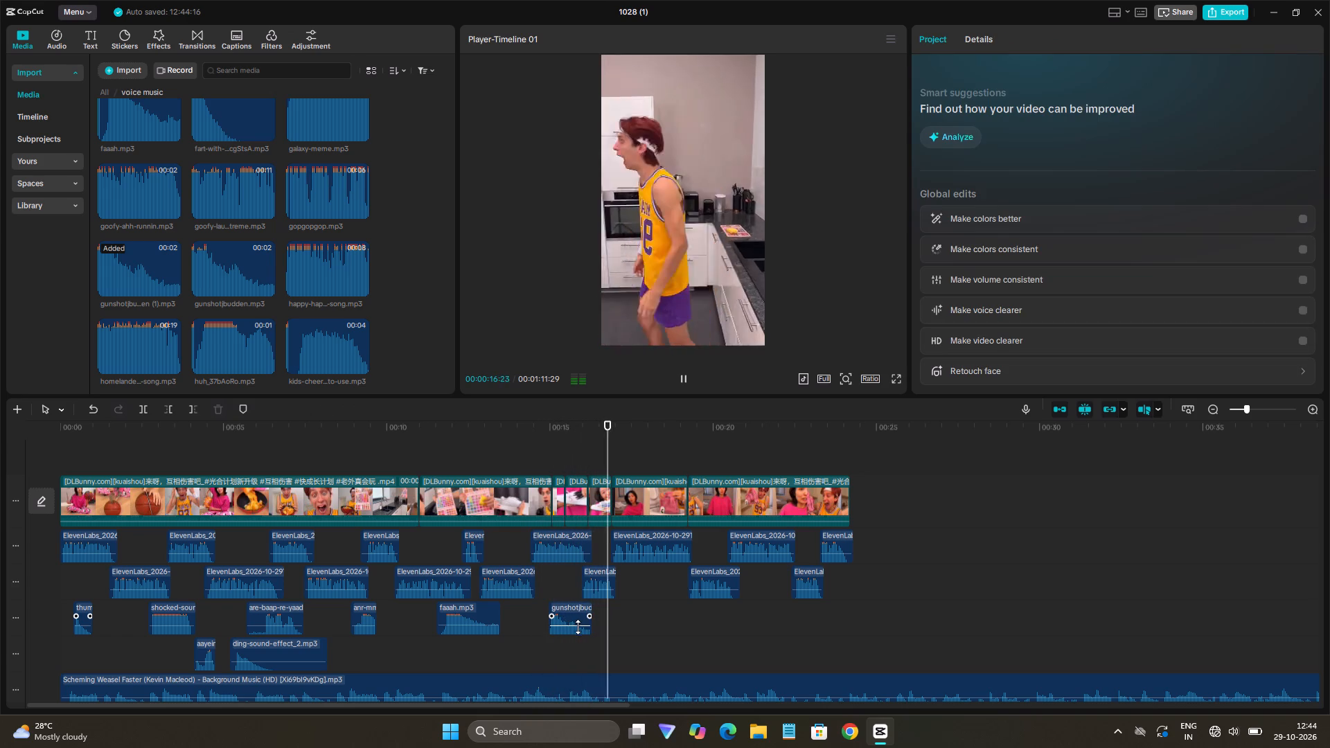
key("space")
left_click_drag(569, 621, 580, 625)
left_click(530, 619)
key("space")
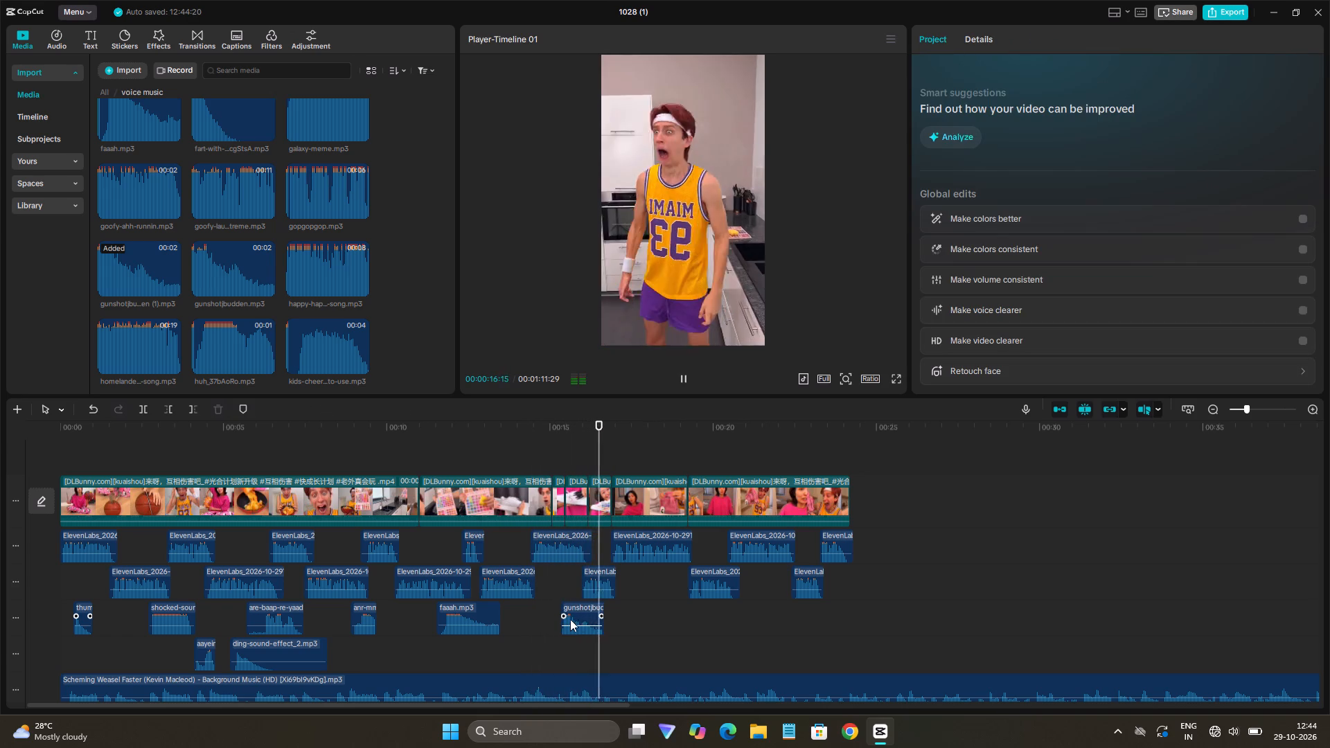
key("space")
Preview the second gunshot, homelander and huh sounds, and add the huh sound at about 15.5 s beneath the gunshot.
left_click(200, 281)
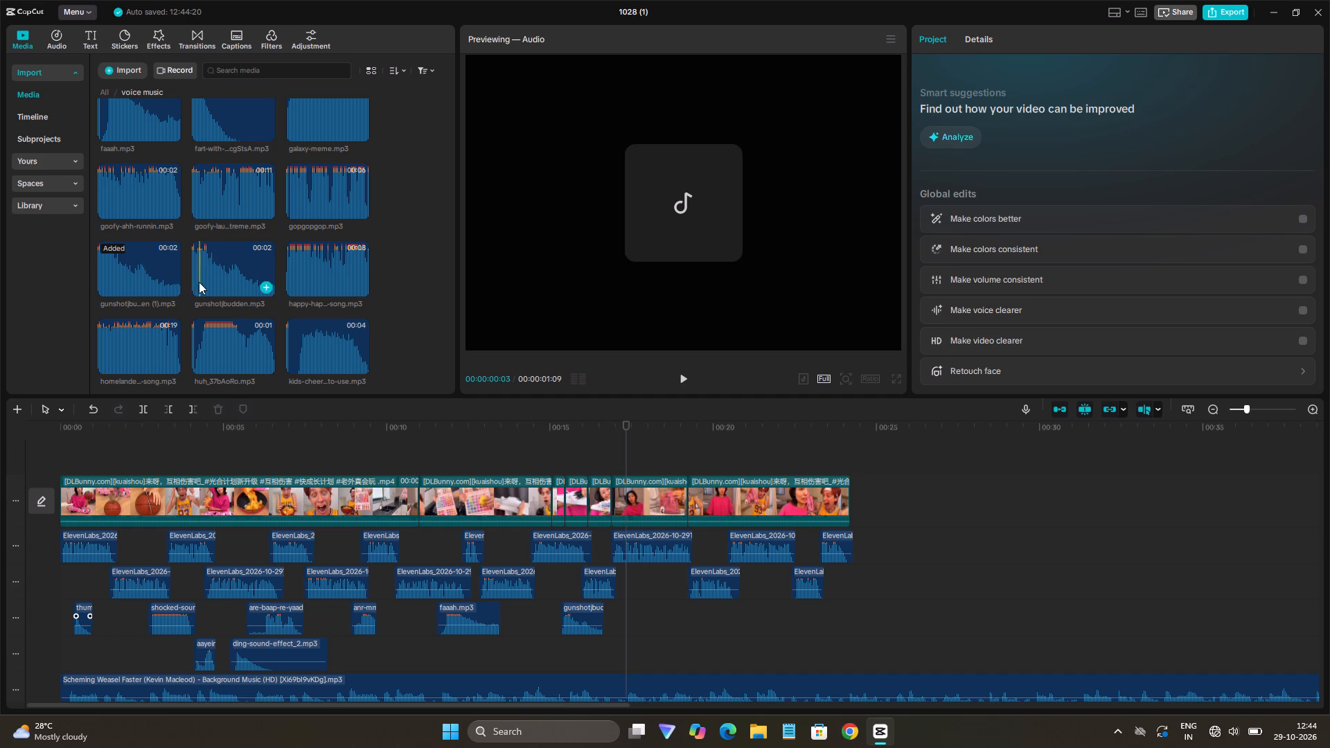
left_click(114, 328)
key("space")
left_click(121, 345)
left_click(99, 343)
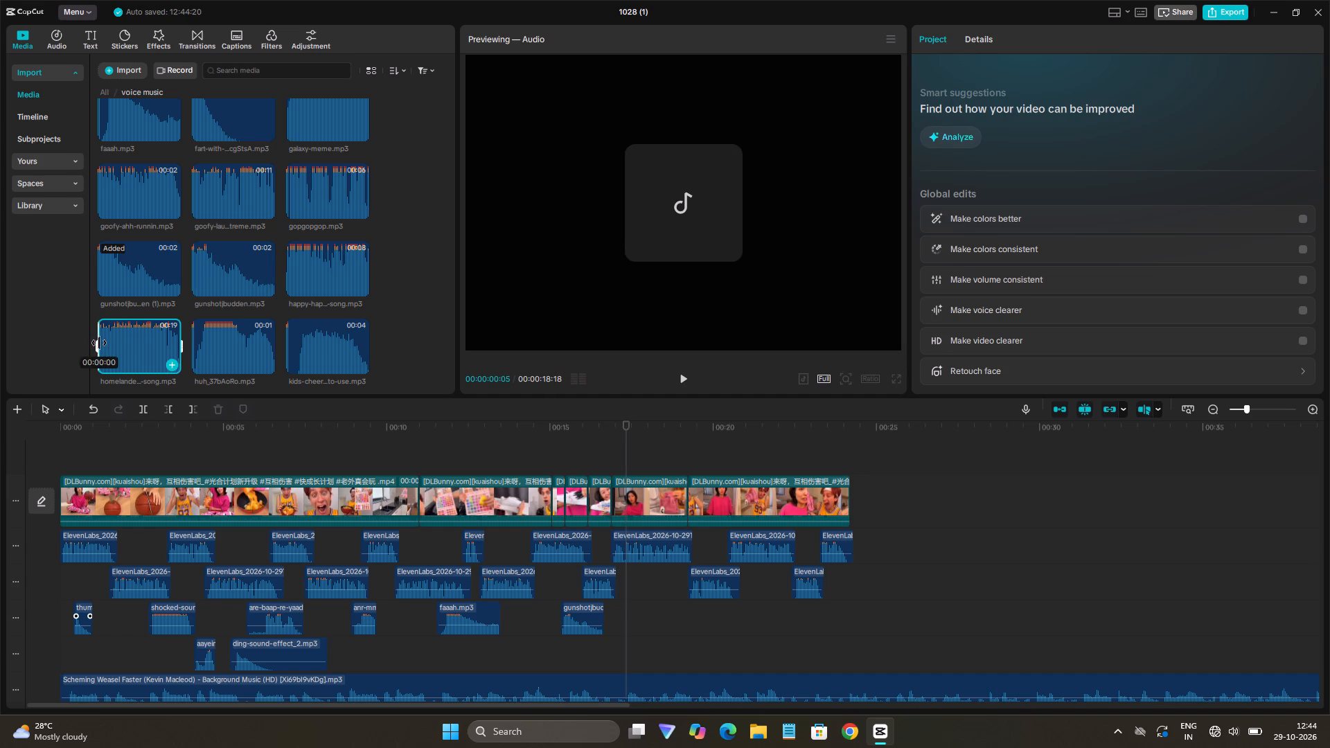
left_click(206, 341)
key("space")
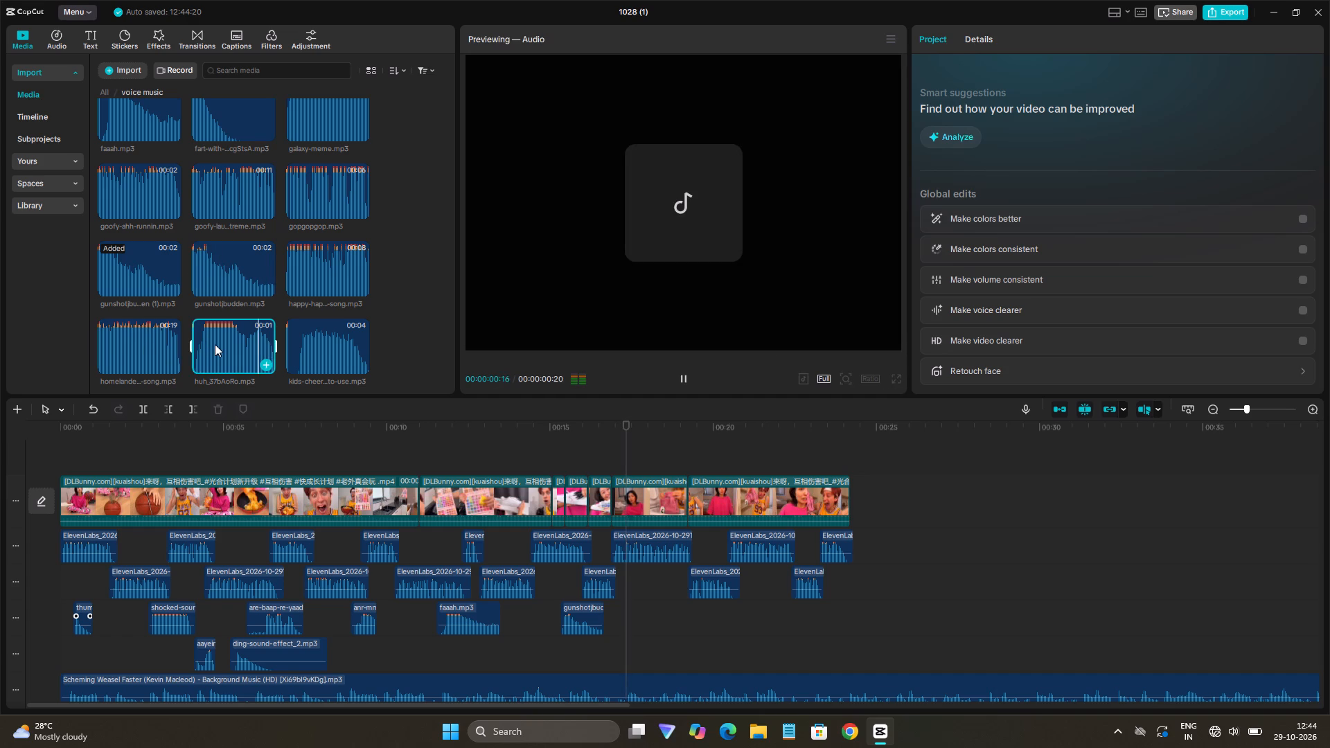
left_click_drag(213, 343, 565, 643)
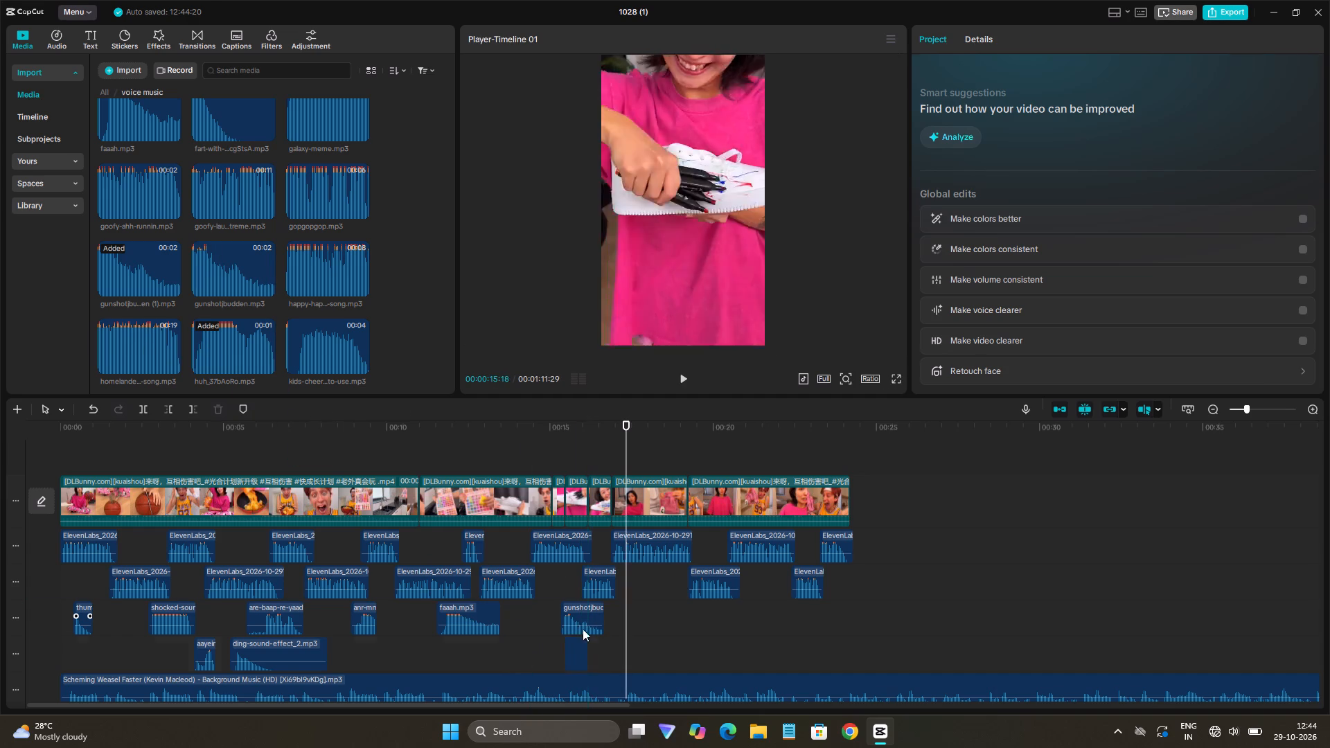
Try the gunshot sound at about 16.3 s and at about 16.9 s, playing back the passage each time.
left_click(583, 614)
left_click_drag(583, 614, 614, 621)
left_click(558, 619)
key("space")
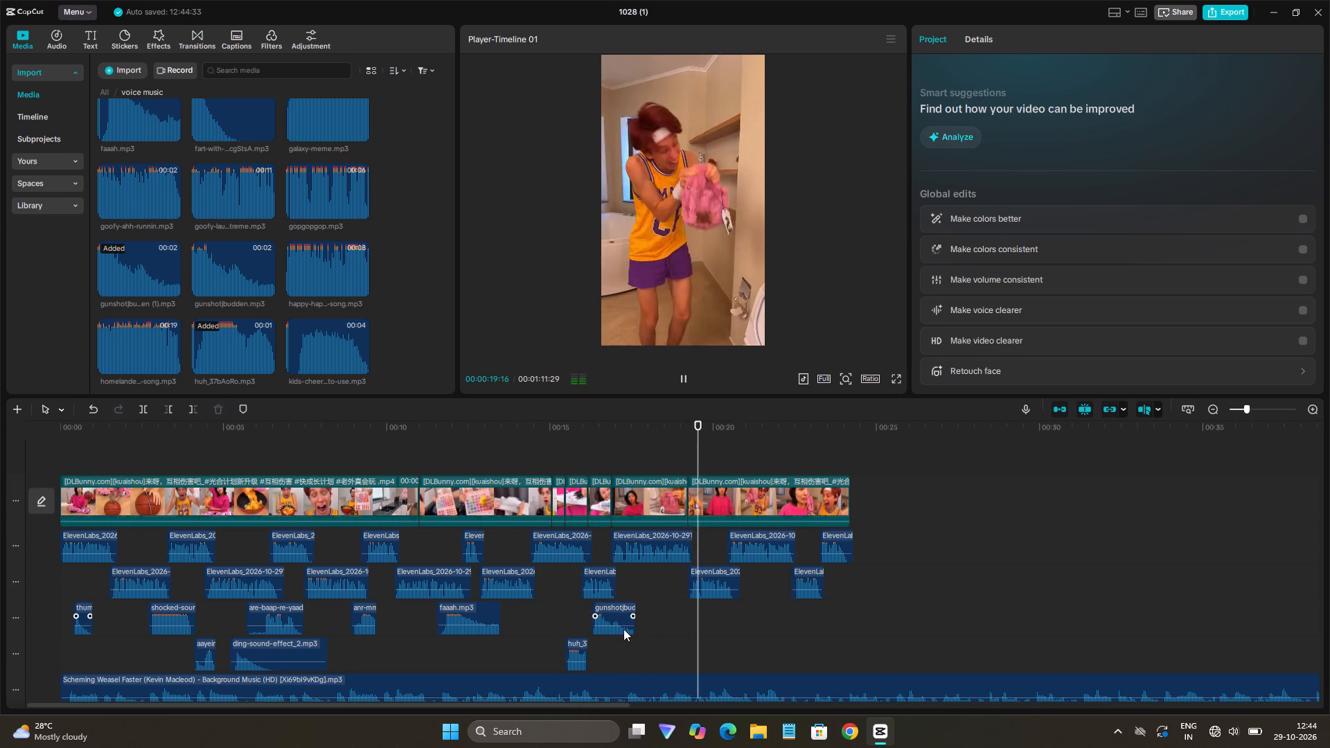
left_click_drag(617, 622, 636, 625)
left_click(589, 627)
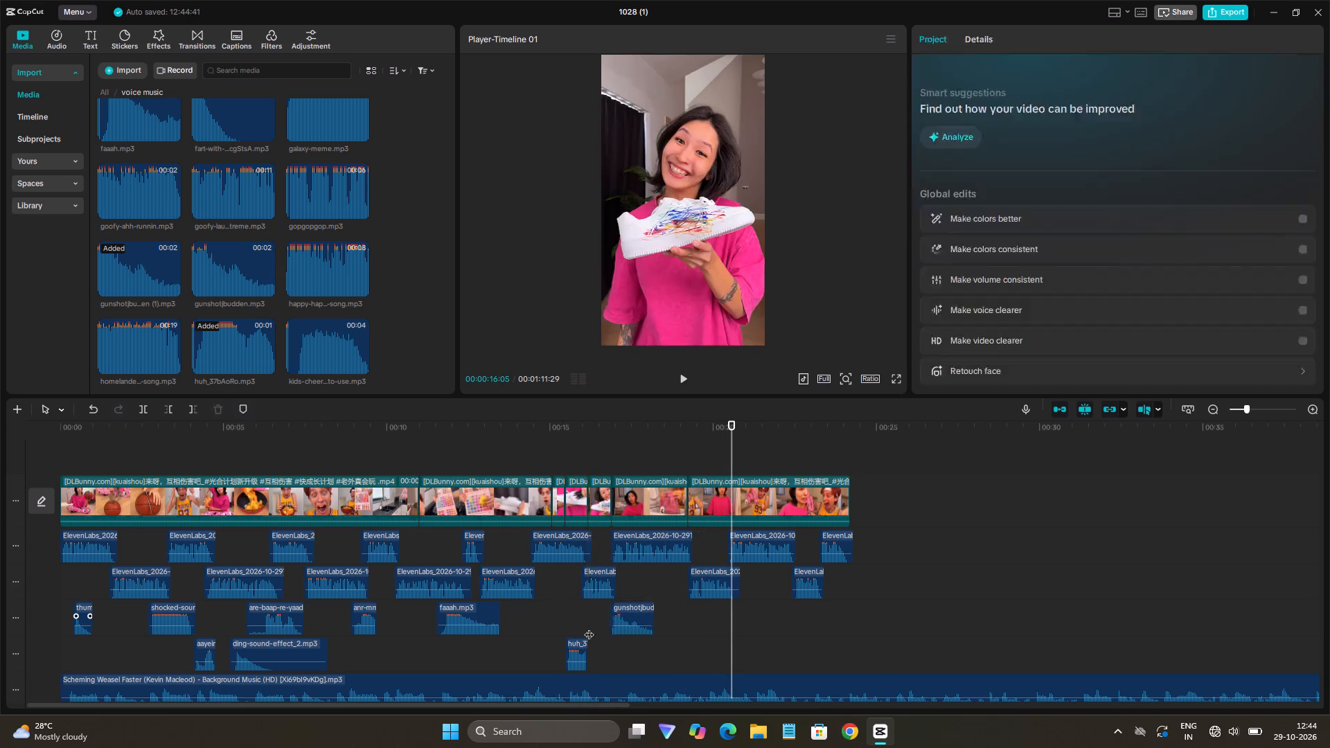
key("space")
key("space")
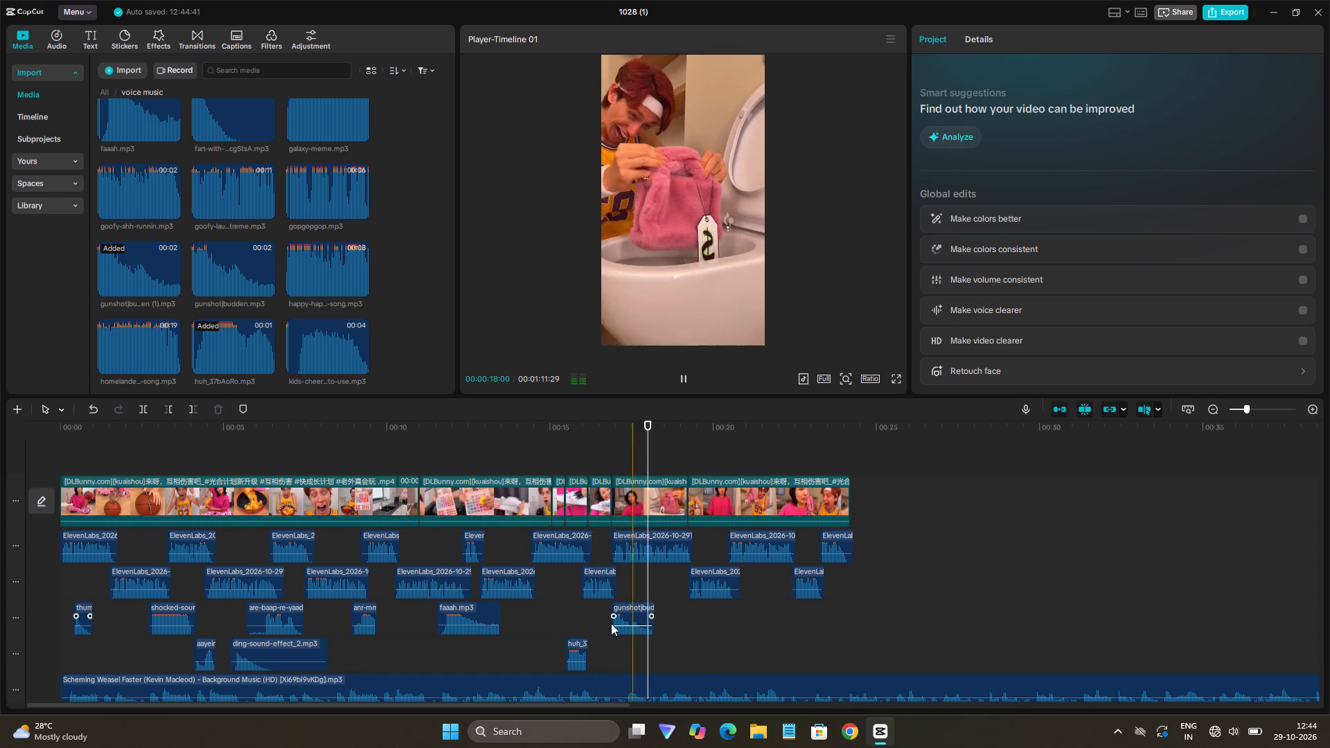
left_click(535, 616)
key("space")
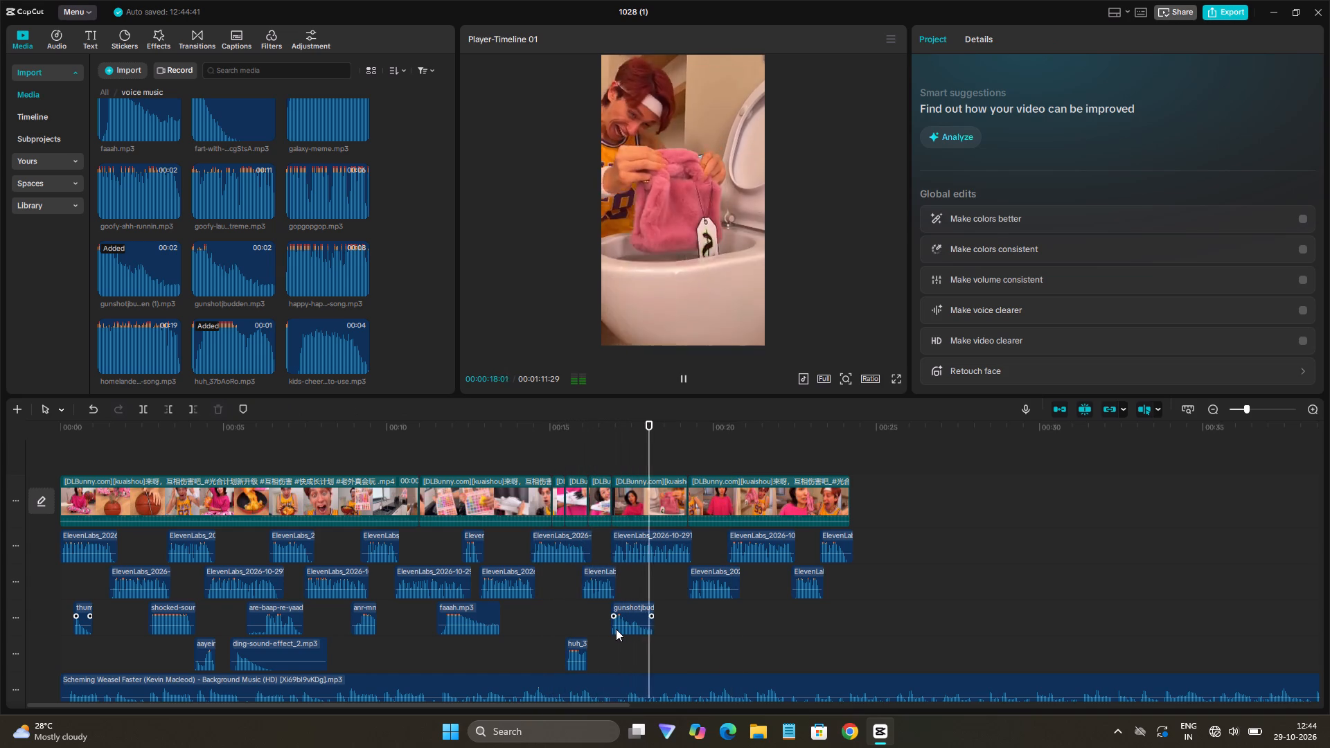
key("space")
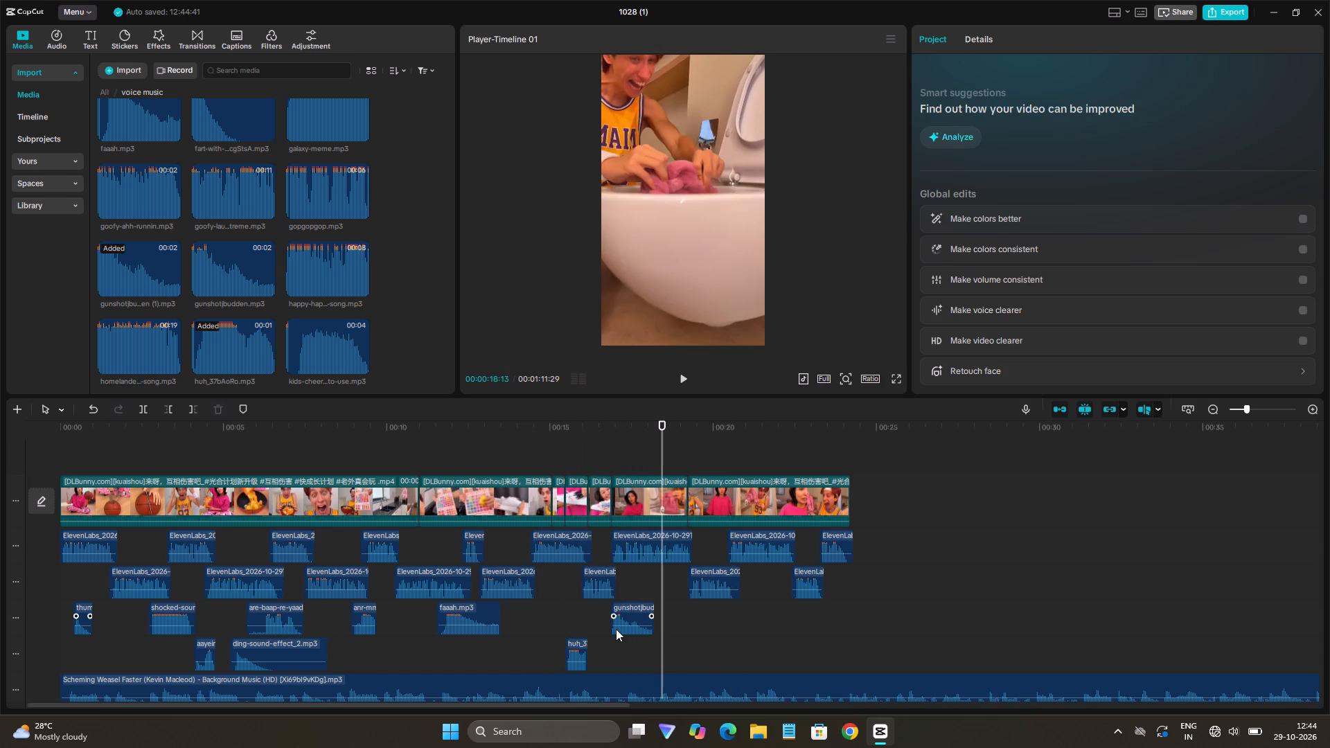
Reposition the gunshot sound at about 15.5 s and the huh sound at about 16.3 s on their tracks.
left_click_drag(632, 620, 593, 622)
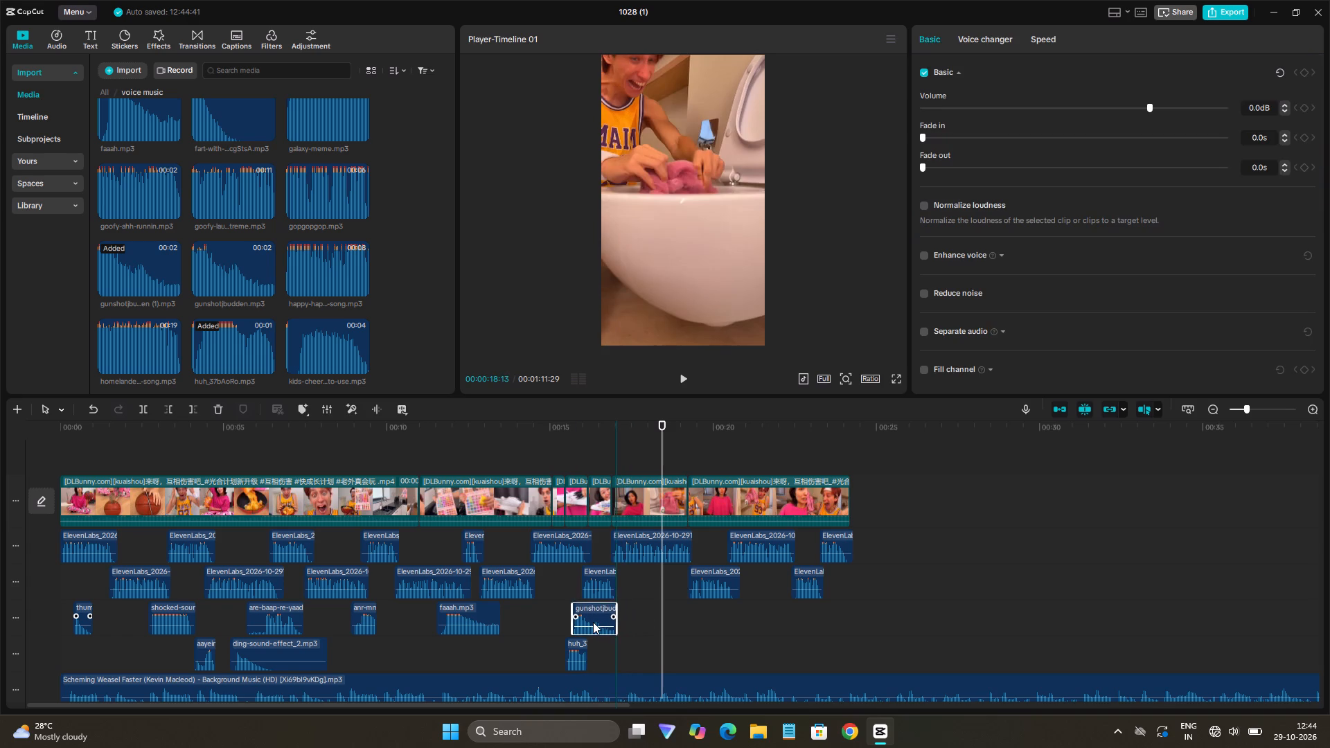
left_click_drag(593, 622, 587, 622)
left_click_drag(578, 657, 596, 657)
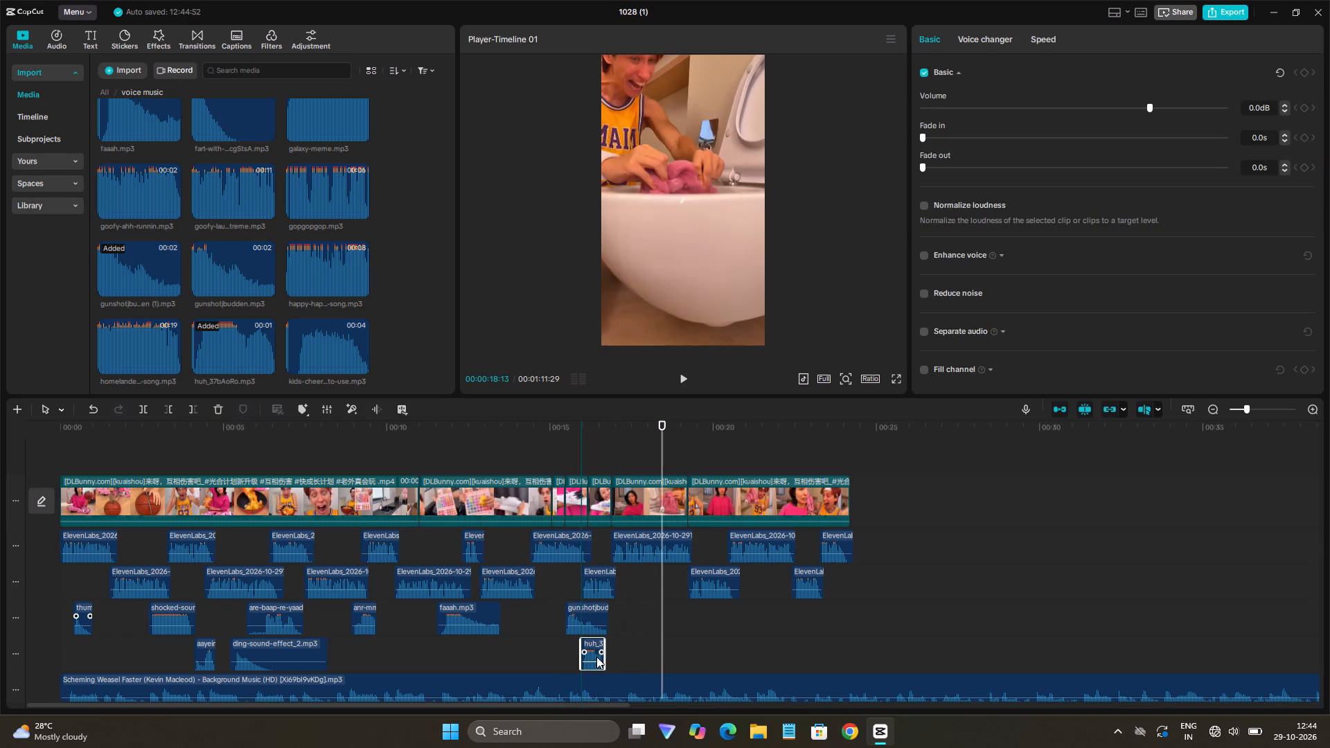
left_click_drag(596, 657, 605, 657)
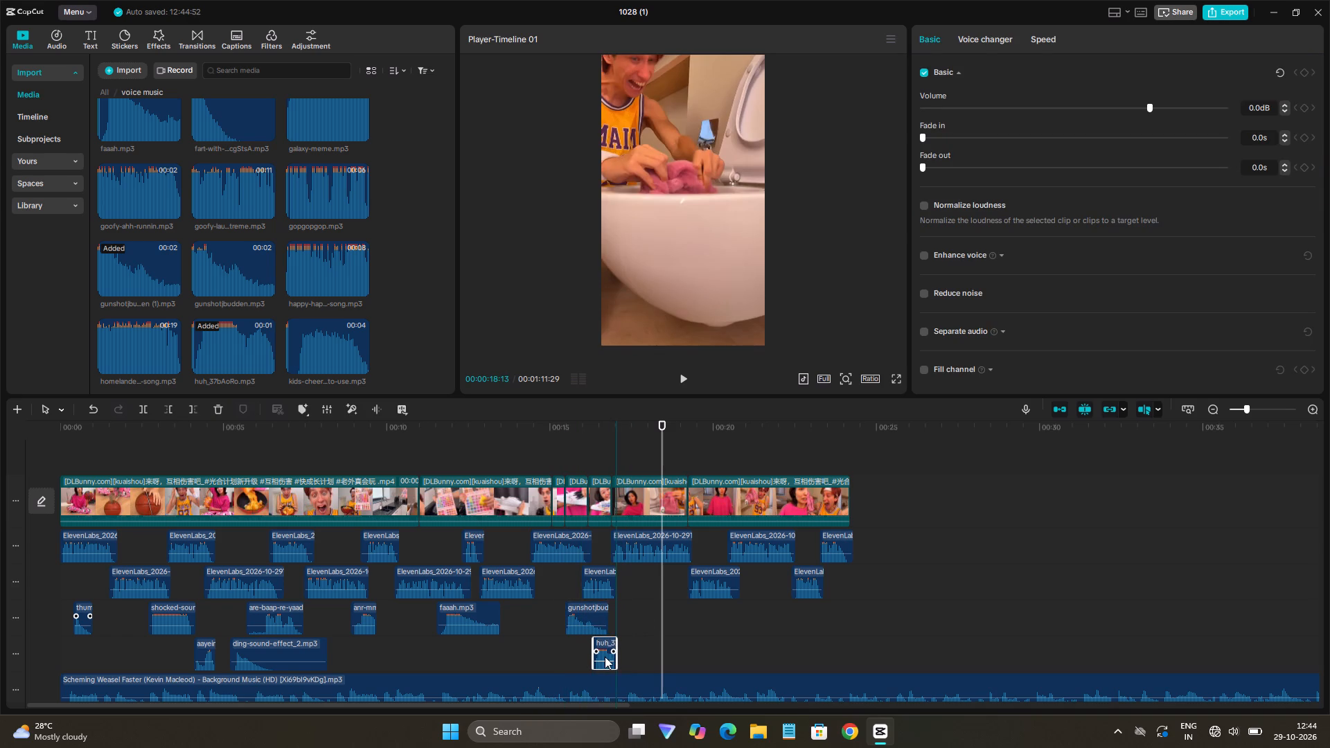
left_click_drag(605, 657, 604, 657)
Close the 1028 (1) project and exit CapCut.
left_click(1313, 13)
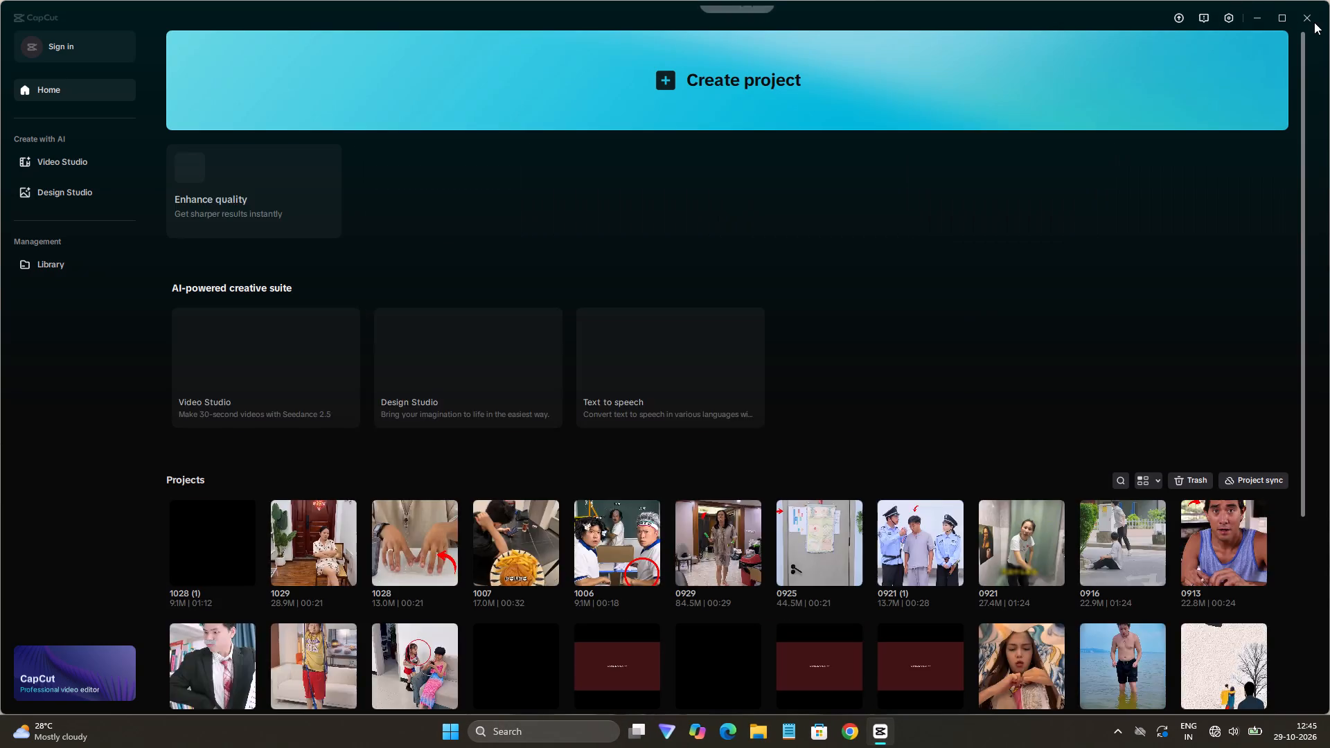
left_click(1314, 22)
Open Kuro from the desktop.
double_click(76, 434)
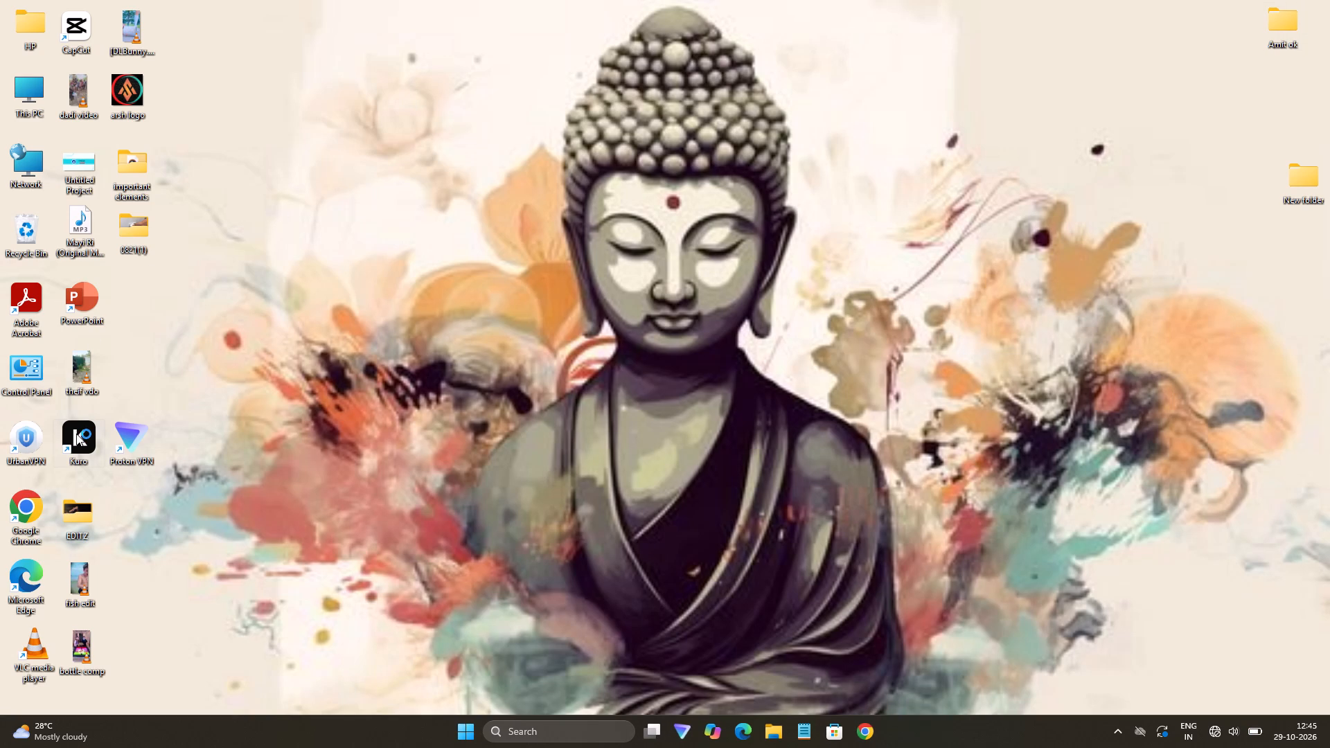